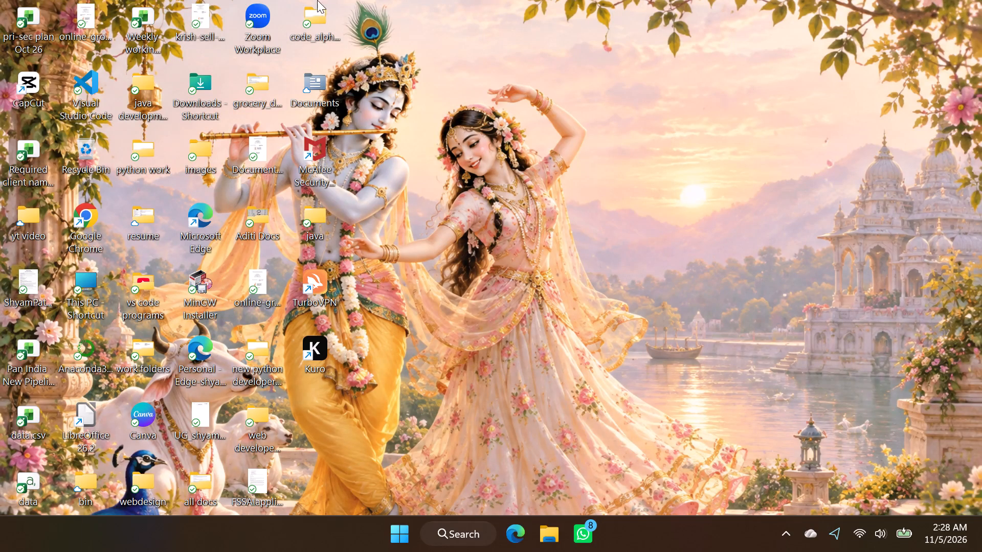
Launch Canva from the desktop.
{"action": "double_click", "coordinate": [144, 418]}
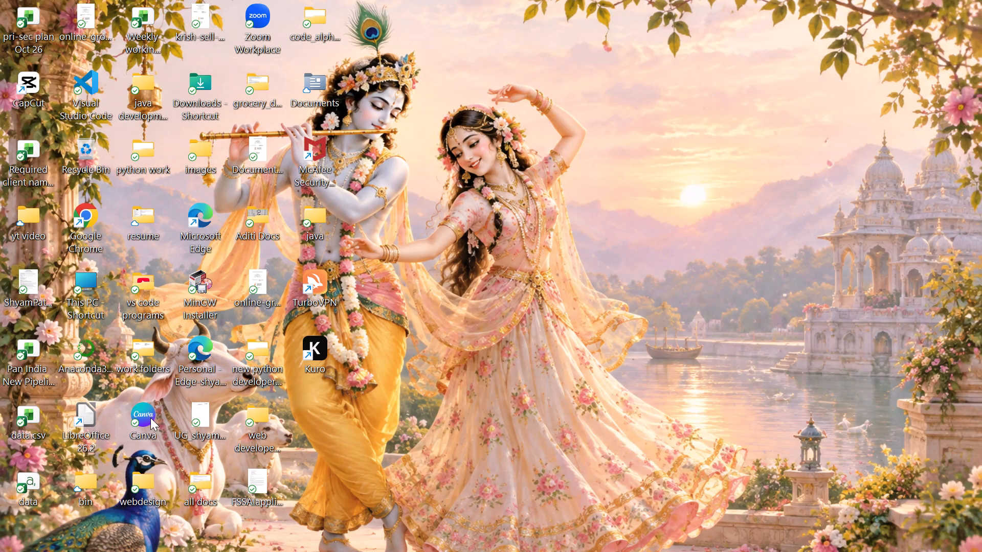
{"action": "left_click", "coordinate": [143, 420]}
{"action": "left_click", "coordinate": [143, 419]}
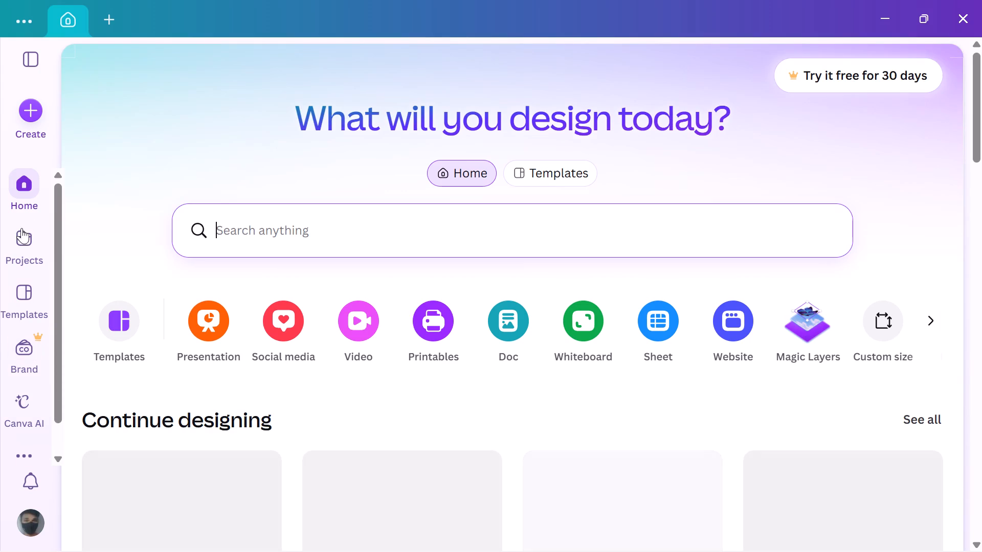
Open the recent Blue Modern Gaming design with the OP SHYAM GAMER heading from the projects and go to page 2.
{"action": "left_click", "coordinate": [22, 228]}
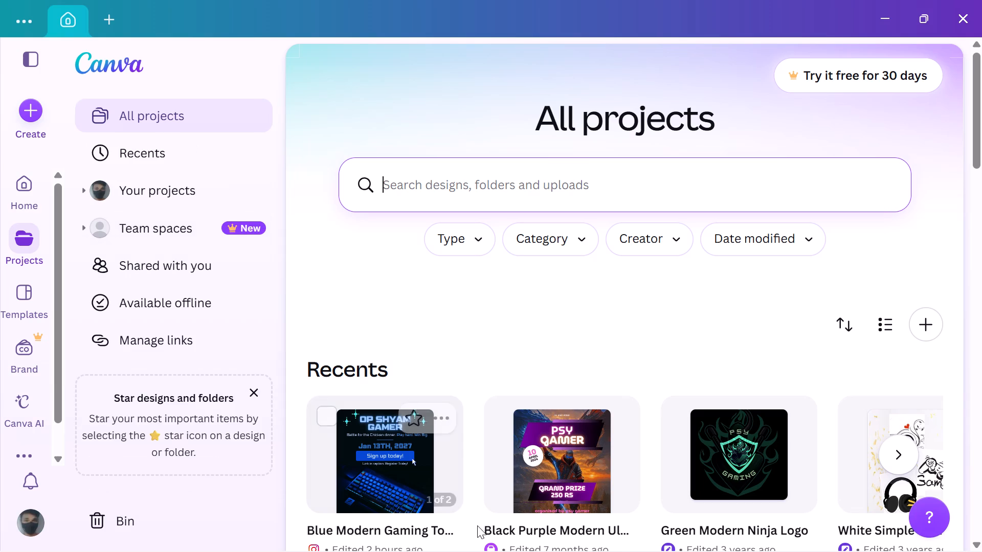
{"action": "left_click", "coordinate": [409, 455]}
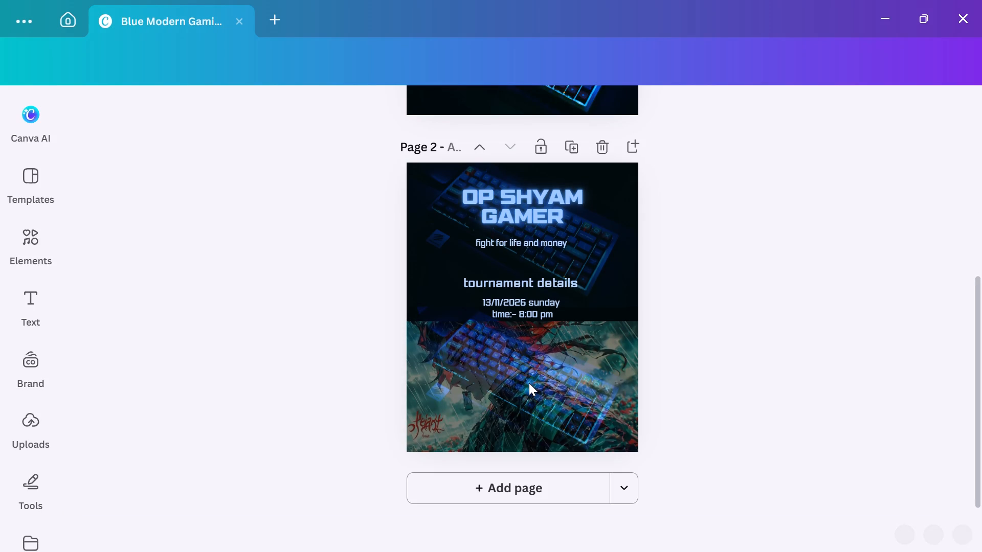
{"action": "scroll", "coordinate": [531, 385], "scroll_direction": "up", "scroll_amount": 3}
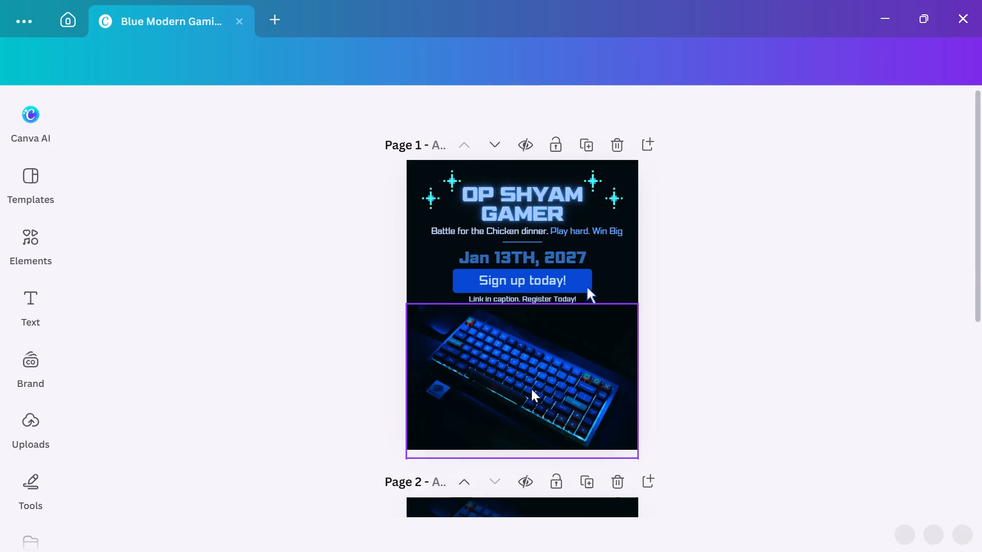
{"action": "scroll", "coordinate": [531, 389], "scroll_direction": "down", "scroll_amount": 4}
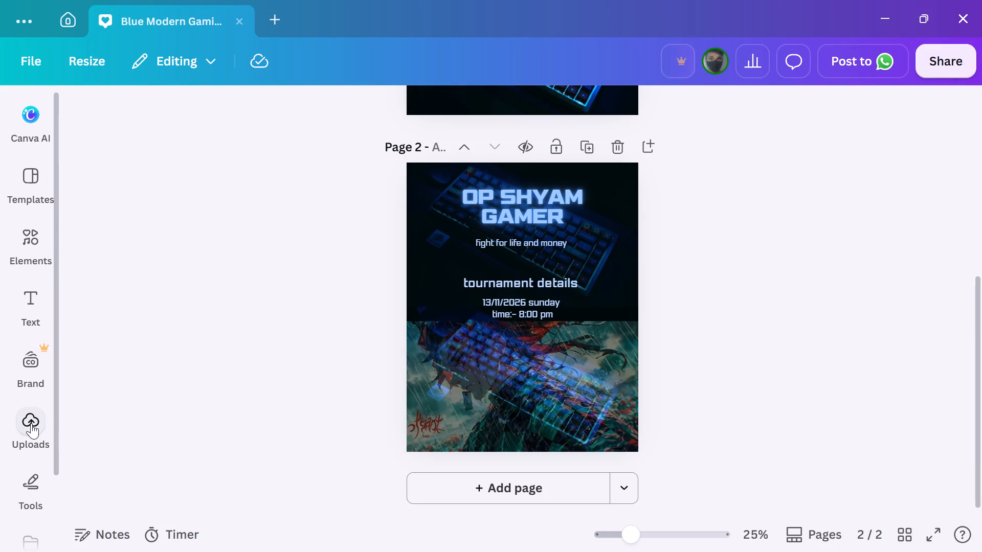
Upload the file Crazy Meter Challenge Emblem from the Downloads folder to the design's uploads.
{"action": "left_click", "coordinate": [34, 424]}
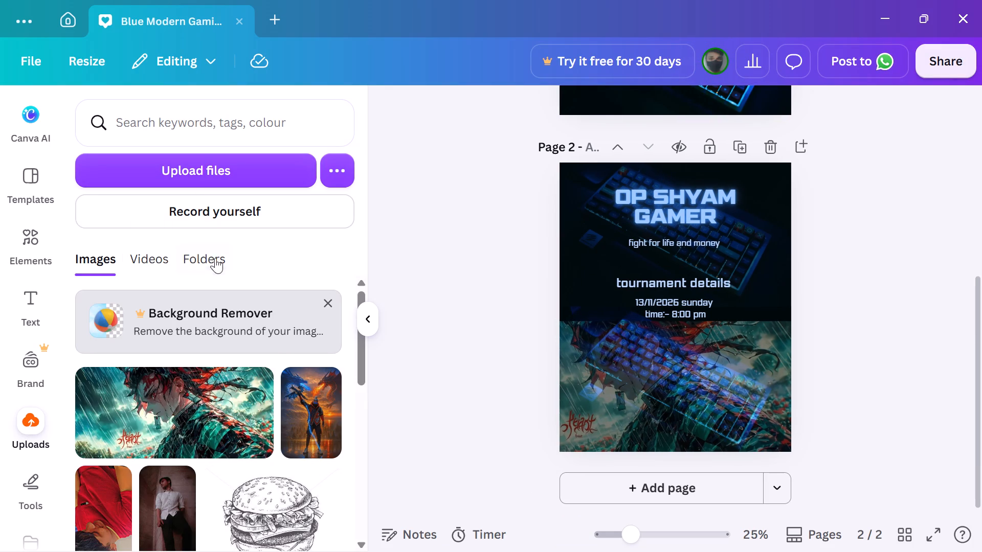
{"action": "left_click", "coordinate": [239, 171]}
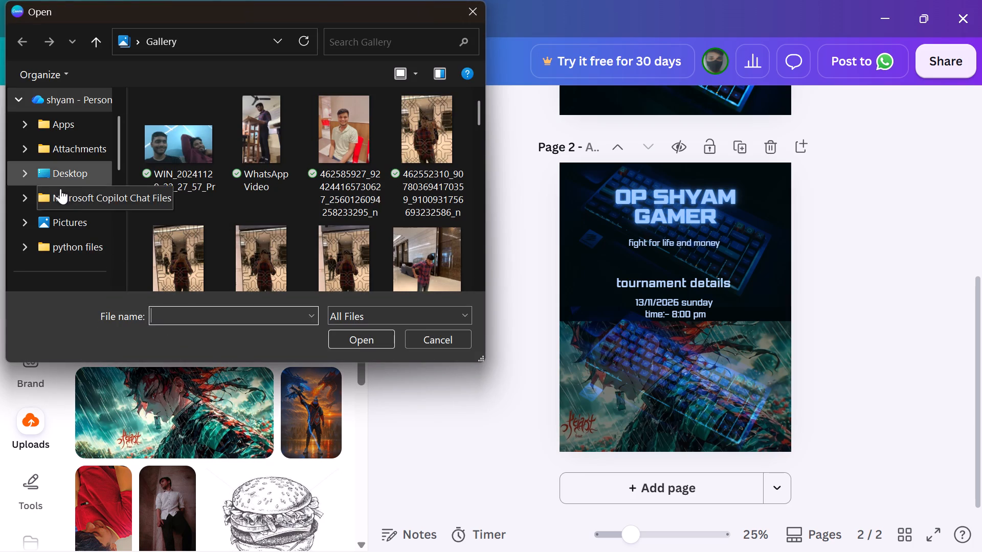
{"action": "scroll", "coordinate": [79, 225], "scroll_direction": "down", "scroll_amount": 3}
{"action": "left_click", "coordinate": [81, 226]}
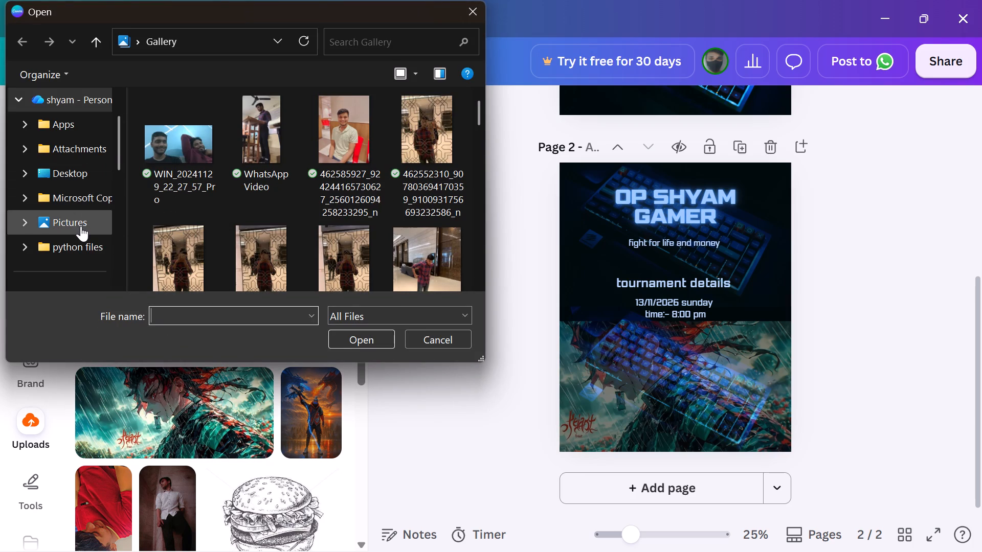
{"action": "scroll", "coordinate": [81, 225], "scroll_direction": "down", "scroll_amount": 1}
{"action": "left_click", "coordinate": [71, 179]}
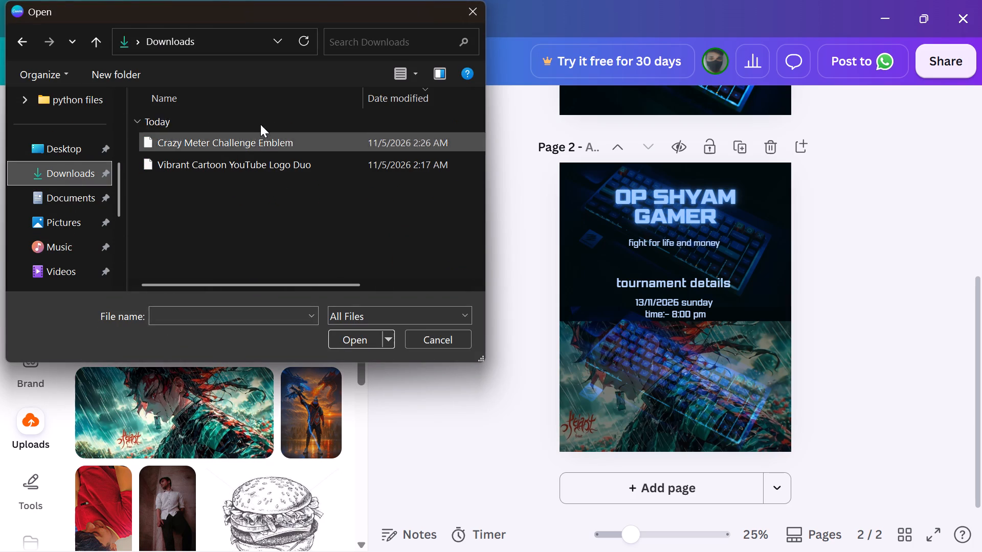
{"action": "left_click", "coordinate": [257, 137]}
{"action": "left_click", "coordinate": [365, 340]}
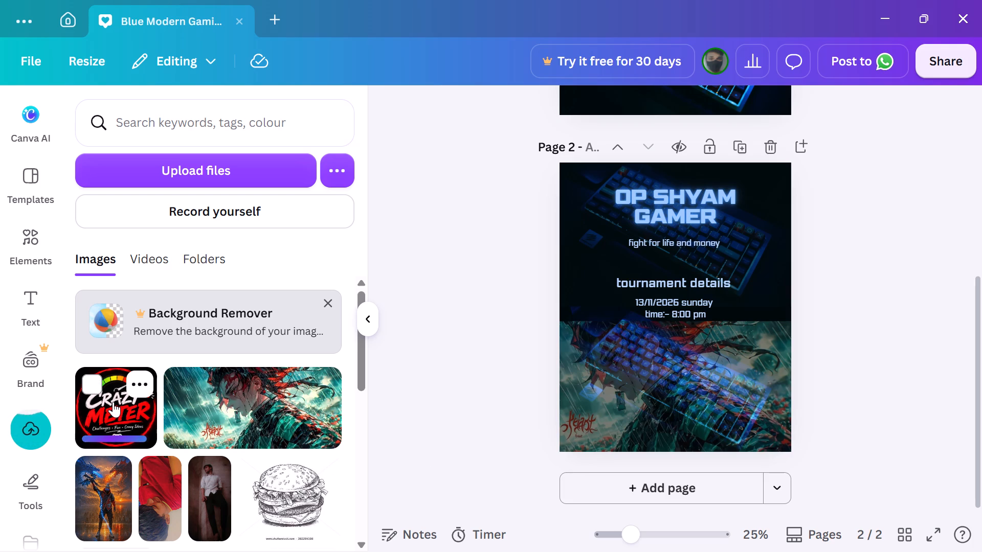
Place the uploaded Crazy Meter emblem on page 2, replacing the faded keyboard picture behind the OP SHYAM GAMER title.
{"action": "left_click_drag", "start_coordinate": [111, 411], "coordinate": [113, 412]}
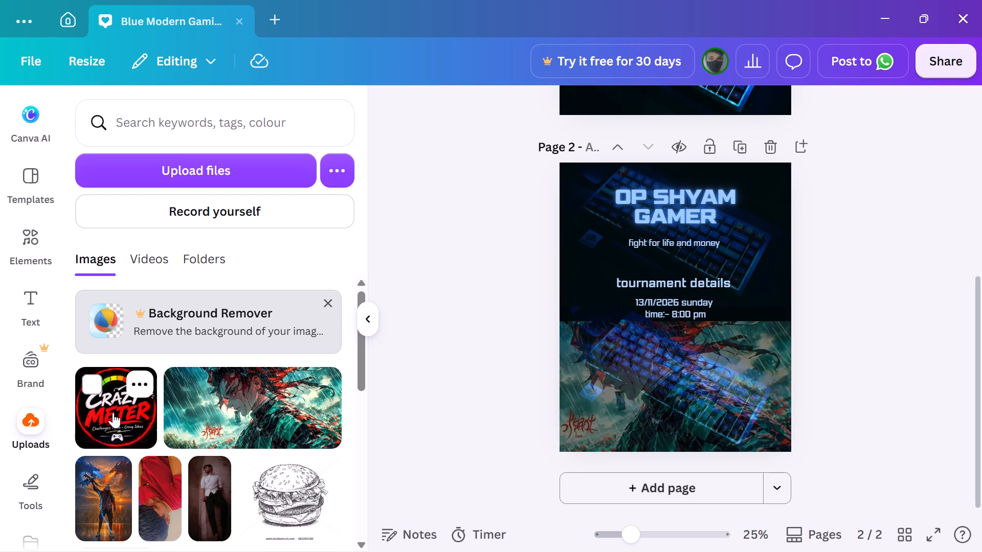
{"action": "left_click_drag", "start_coordinate": [113, 412], "coordinate": [653, 289]}
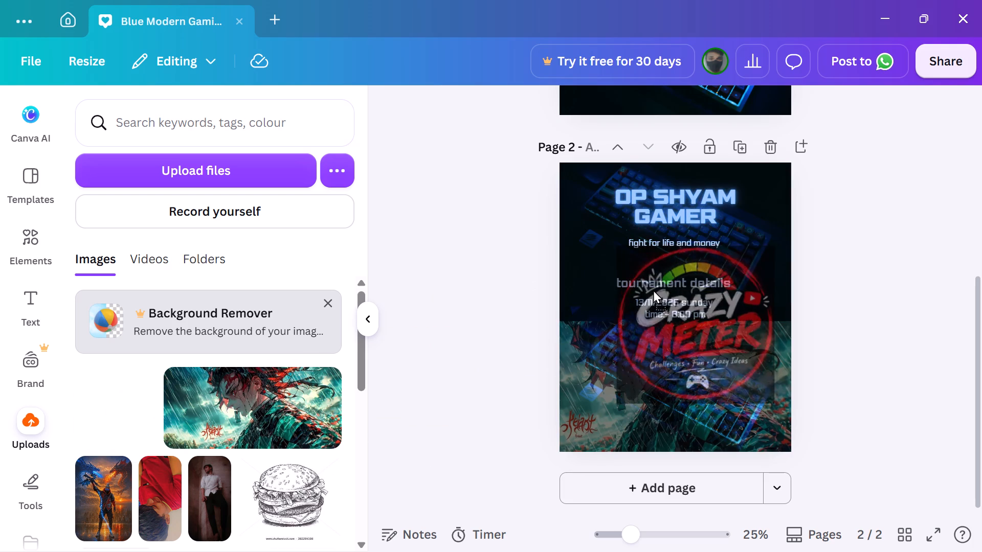
{"action": "left_click_drag", "start_coordinate": [653, 289], "coordinate": [587, 226]}
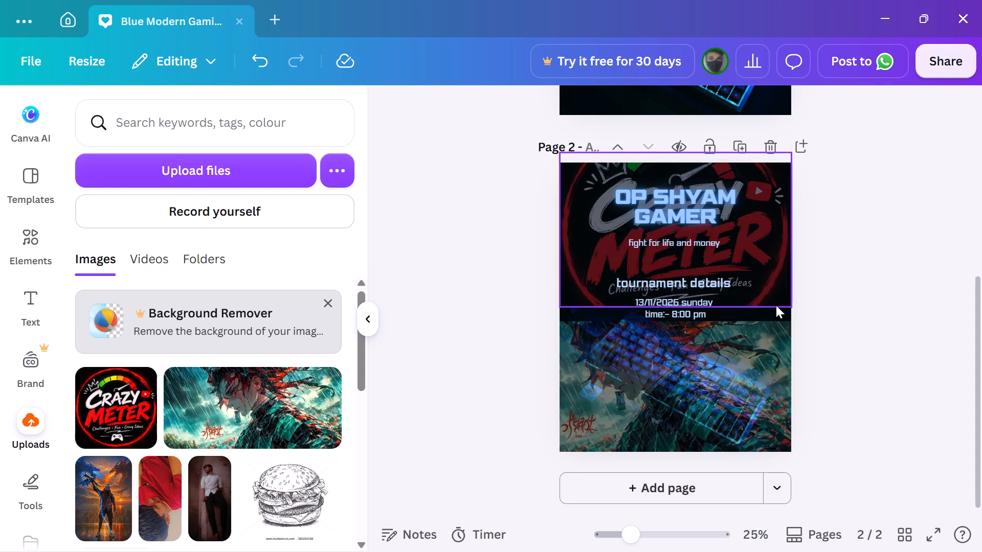
Shrink the emblem to about 241 wide and move it beside the "fight for life and money" line, near the page's left edge.
{"action": "left_click", "coordinate": [775, 305]}
{"action": "left_click_drag", "start_coordinate": [793, 306], "coordinate": [749, 263]}
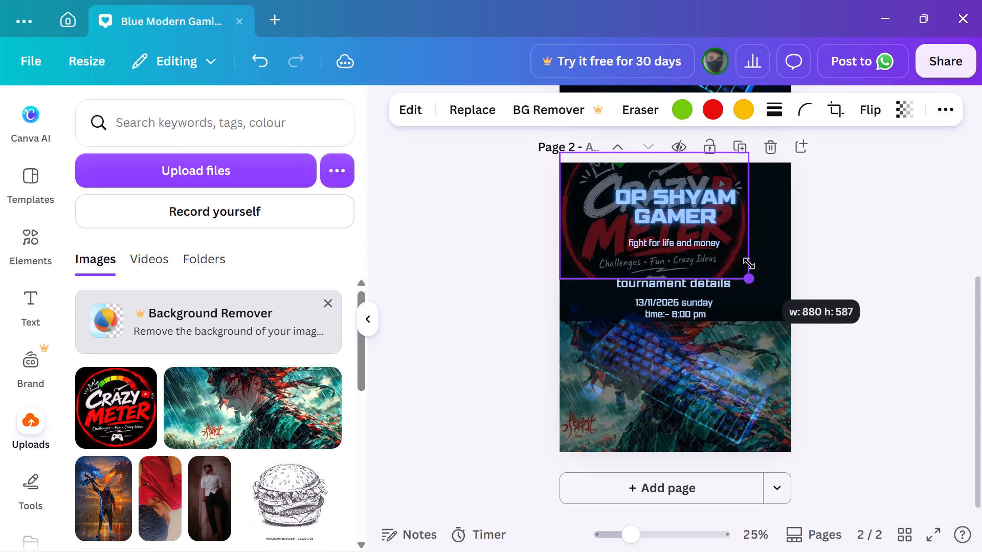
{"action": "left_click_drag", "start_coordinate": [749, 263], "coordinate": [612, 187]}
{"action": "left_click_drag", "start_coordinate": [593, 173], "coordinate": [596, 188]}
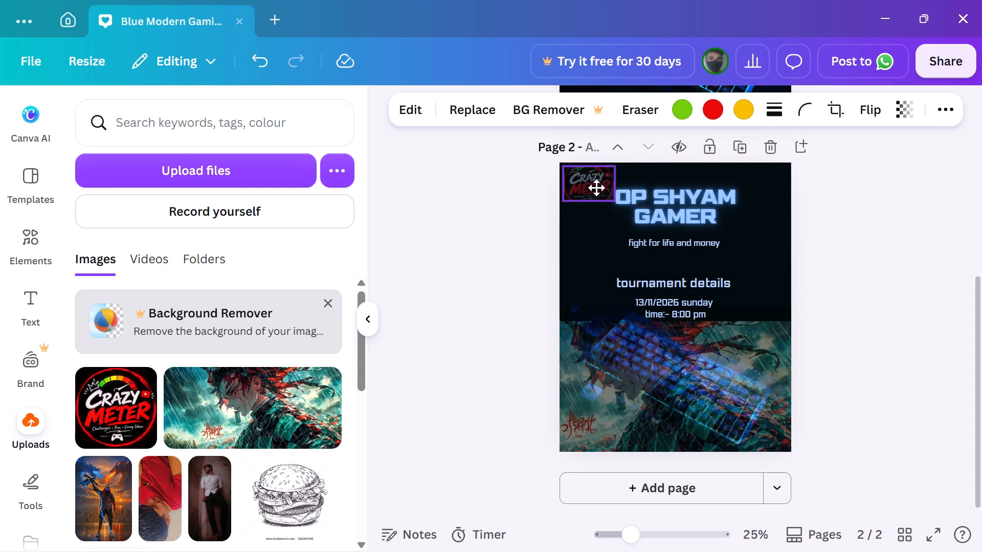
{"action": "left_click_drag", "start_coordinate": [596, 188], "coordinate": [599, 200]}
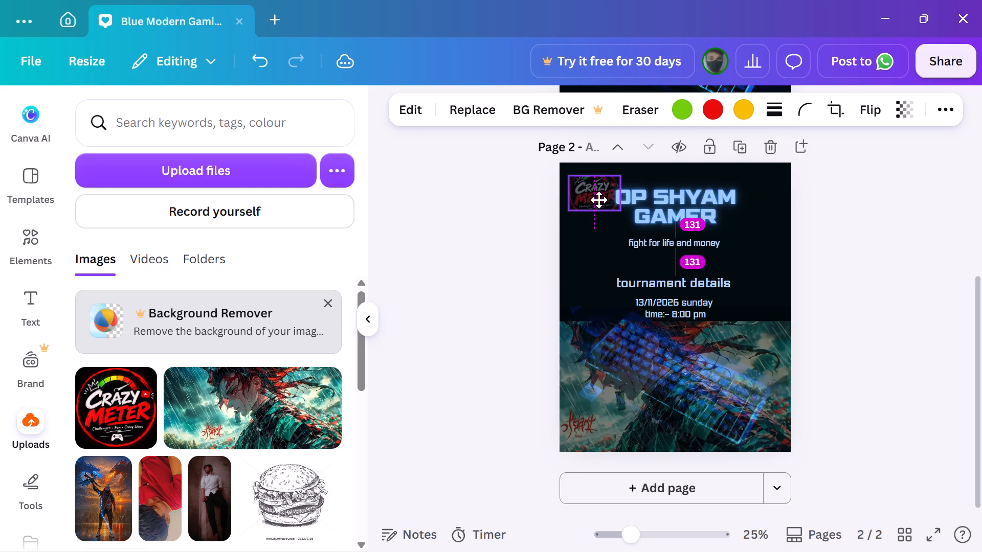
{"action": "left_click_drag", "start_coordinate": [599, 200], "coordinate": [599, 239]}
Set the emblem's transparency value to 99.
{"action": "left_click", "coordinate": [902, 111]}
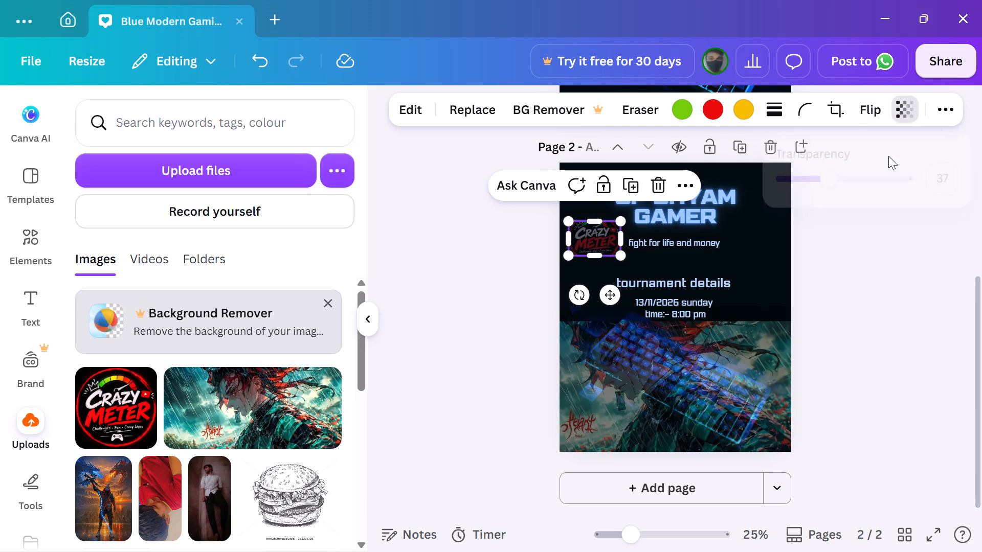
{"action": "left_click_drag", "start_coordinate": [834, 187], "coordinate": [892, 185]}
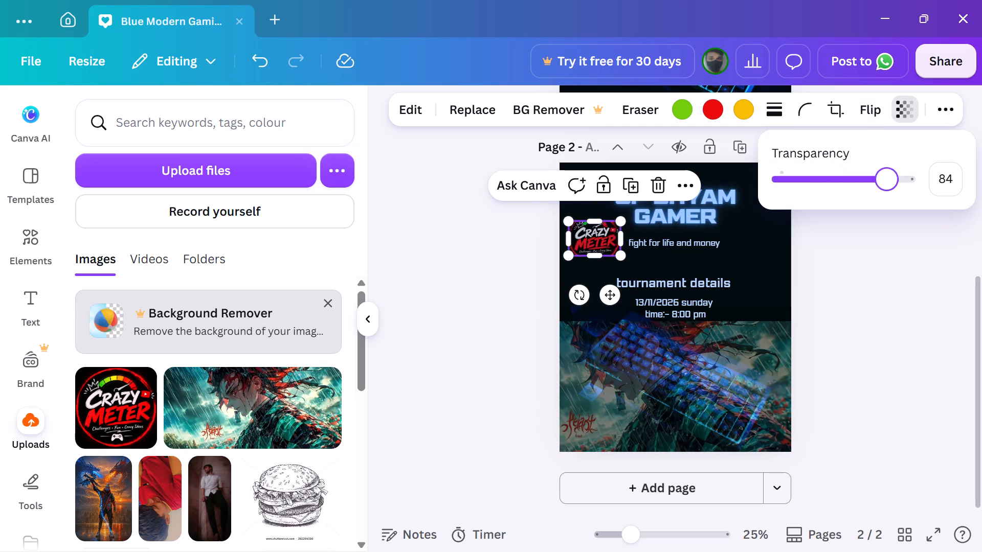
{"action": "left_click_drag", "start_coordinate": [892, 185], "coordinate": [908, 268]}
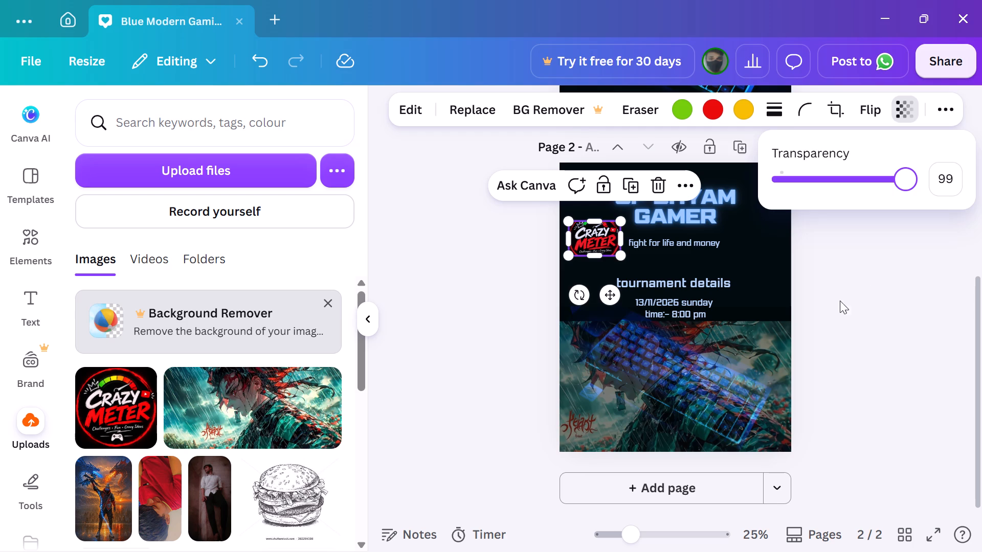
{"action": "left_click", "coordinate": [795, 312]}
{"action": "left_click", "coordinate": [747, 318]}
{"action": "left_click", "coordinate": [894, 303]}
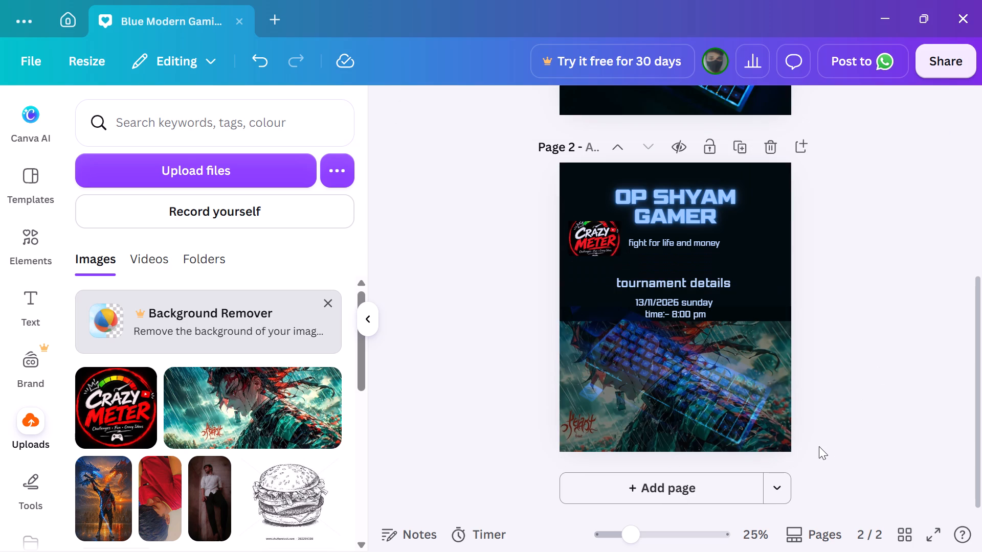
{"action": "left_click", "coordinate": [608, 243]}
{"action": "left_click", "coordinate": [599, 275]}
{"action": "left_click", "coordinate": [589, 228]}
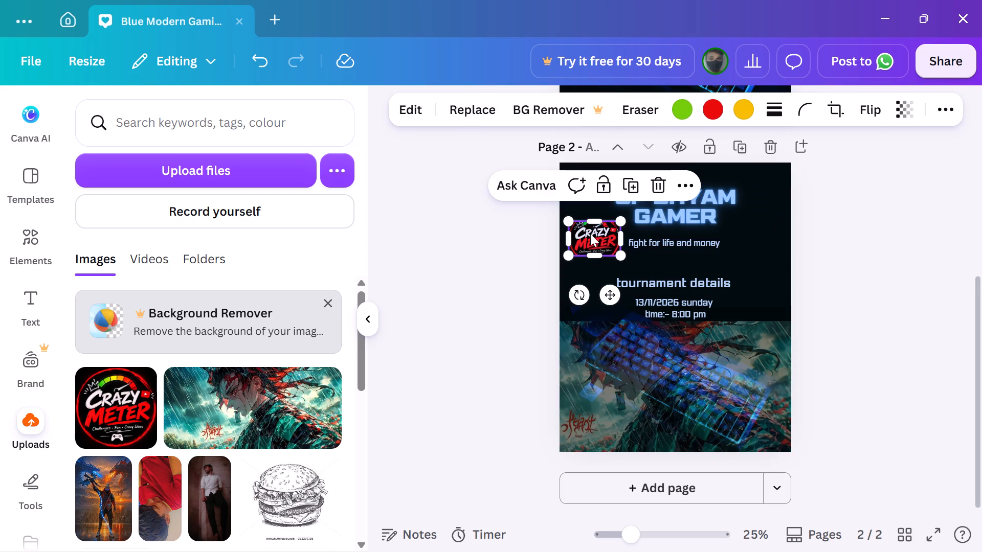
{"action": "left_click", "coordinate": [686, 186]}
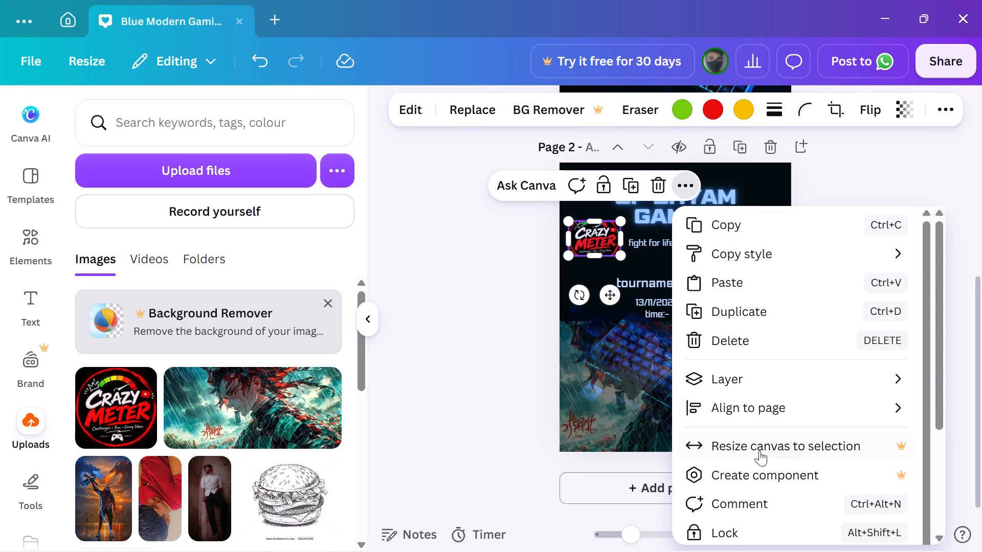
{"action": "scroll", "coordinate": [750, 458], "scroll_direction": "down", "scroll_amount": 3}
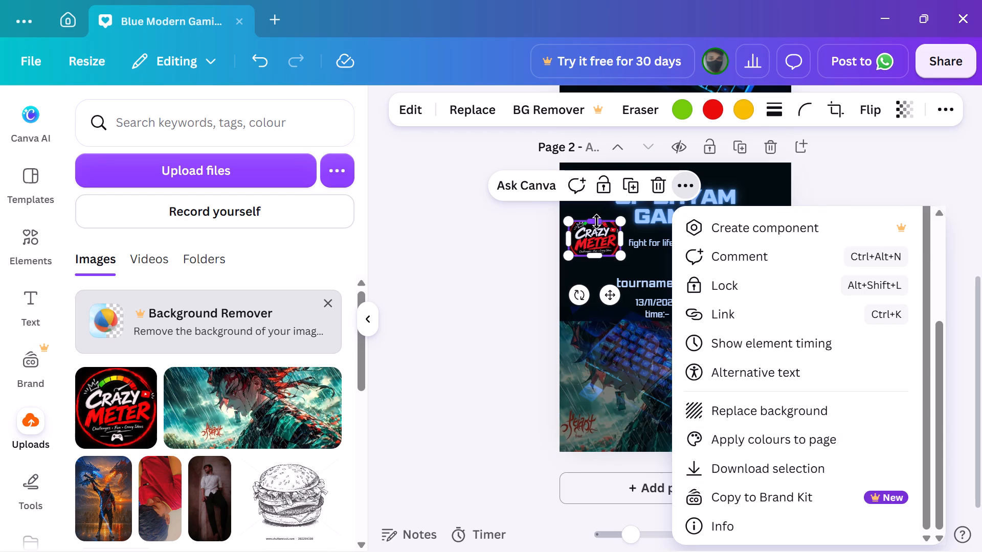
Extend the emblem's crop on all four sides to about 282 tall, reaching the page's left edge, to show the full round logo.
{"action": "left_click_drag", "start_coordinate": [597, 222], "coordinate": [595, 213]}
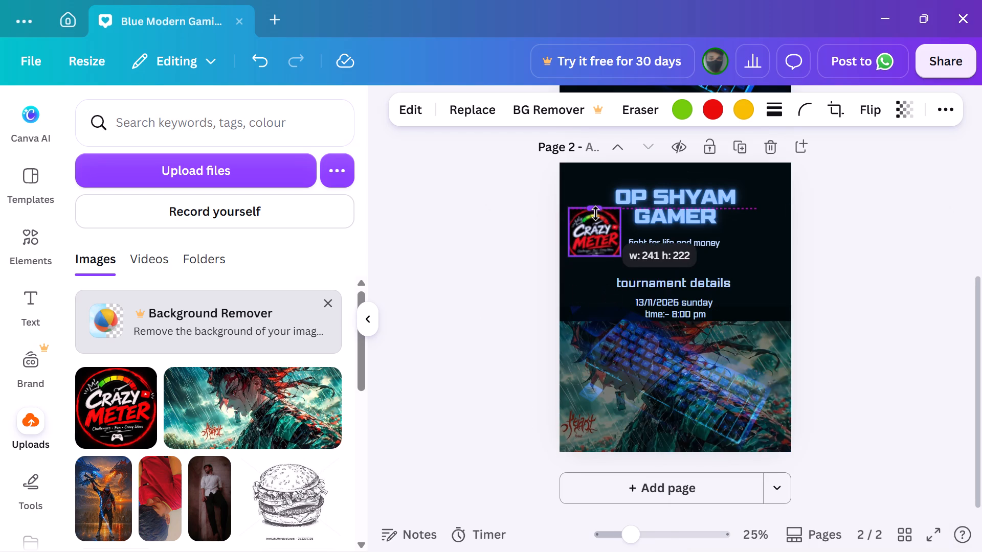
{"action": "left_click_drag", "start_coordinate": [595, 213], "coordinate": [594, 211]}
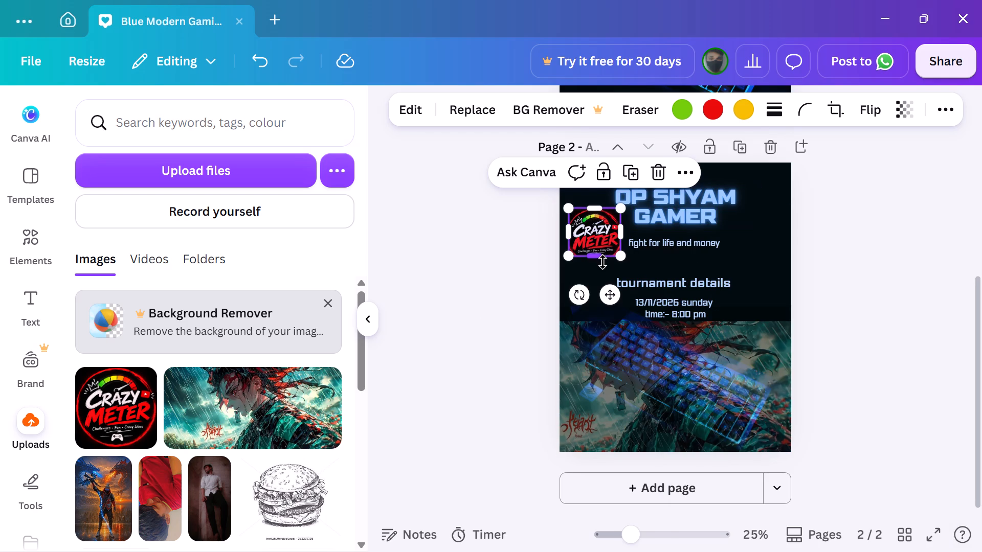
{"action": "left_click_drag", "start_coordinate": [597, 259], "coordinate": [598, 269]}
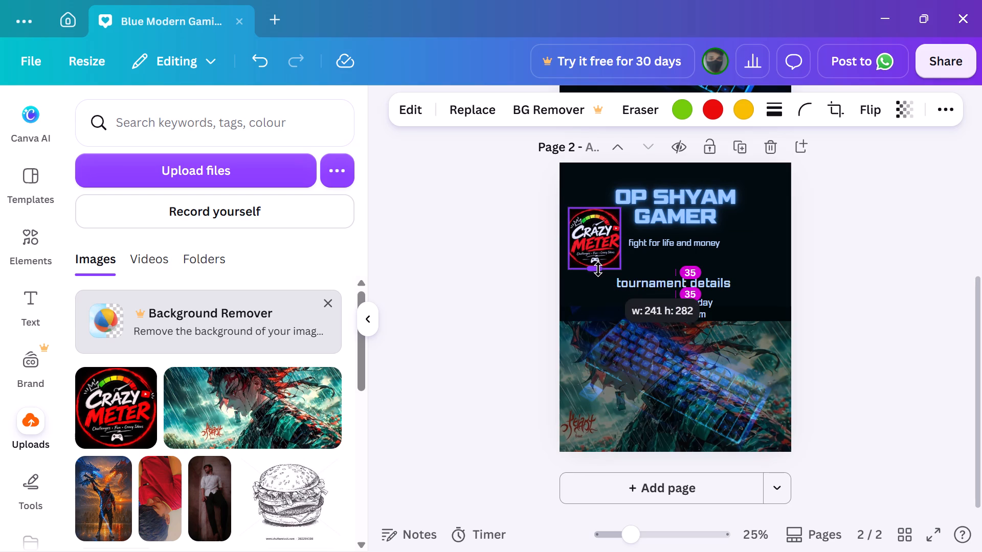
{"action": "left_click_drag", "start_coordinate": [598, 269], "coordinate": [598, 268]}
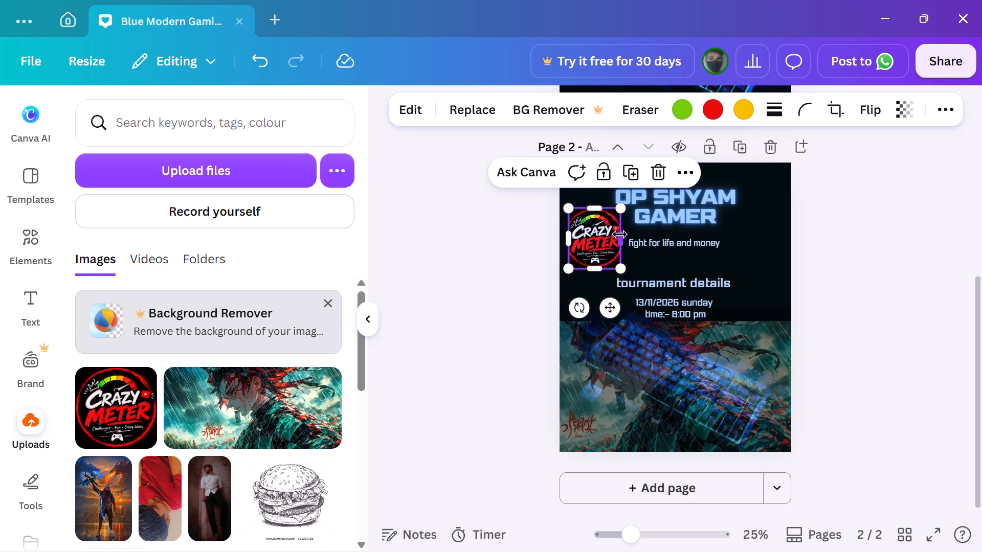
{"action": "left_click_drag", "start_coordinate": [619, 239], "coordinate": [630, 242]}
{"action": "left_click", "coordinate": [630, 242]}
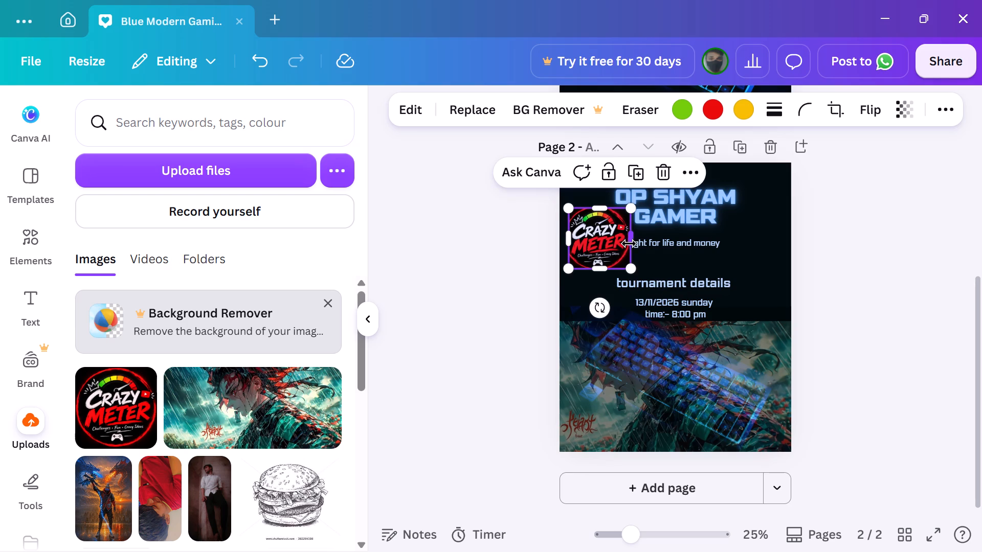
{"action": "left_click_drag", "start_coordinate": [572, 238], "coordinate": [565, 239]}
{"action": "left_click", "coordinate": [564, 237]}
{"action": "left_click", "coordinate": [581, 288]}
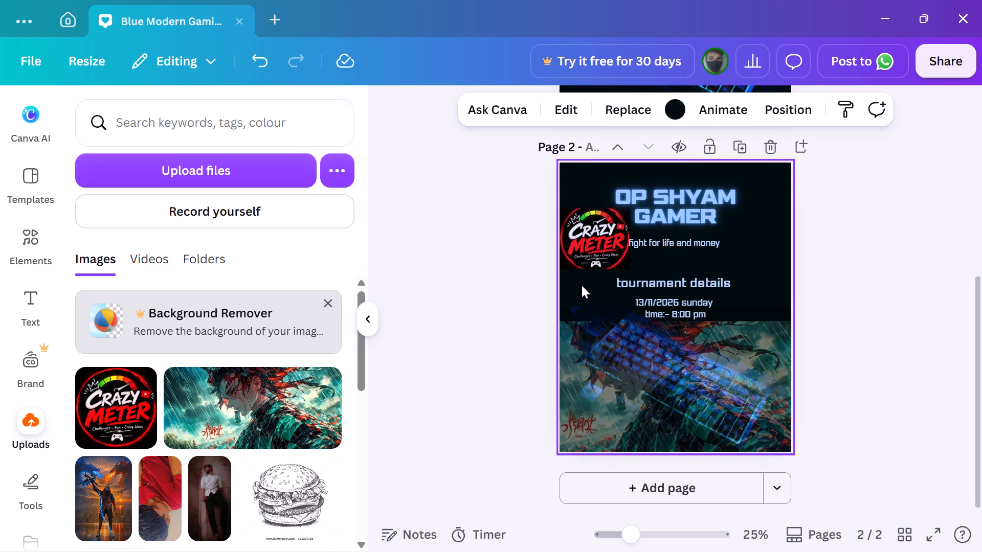
Align the Crazy Meter emblem to the top of page 2.
{"action": "left_click", "coordinate": [596, 262]}
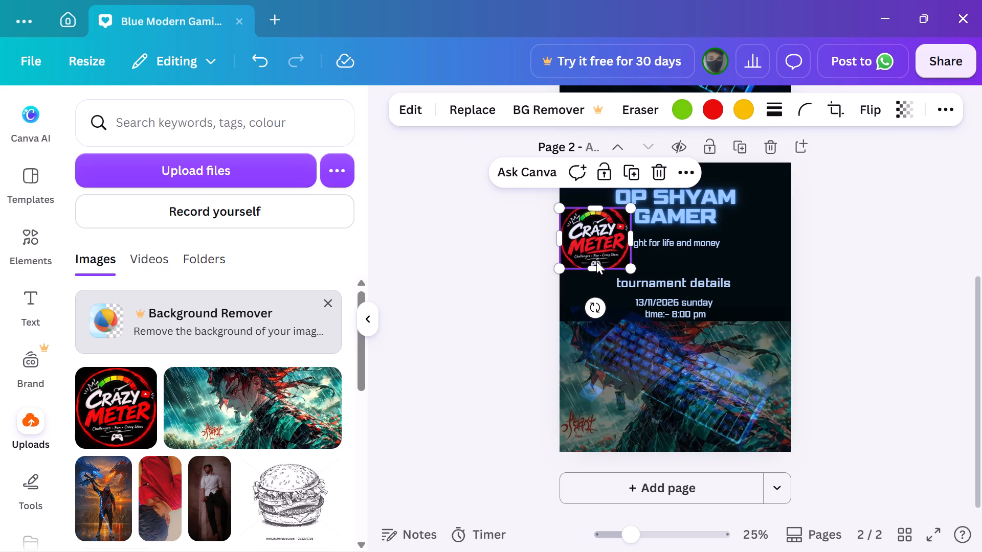
{"action": "right_click_drag", "start_coordinate": [590, 244], "coordinate": [590, 256]}
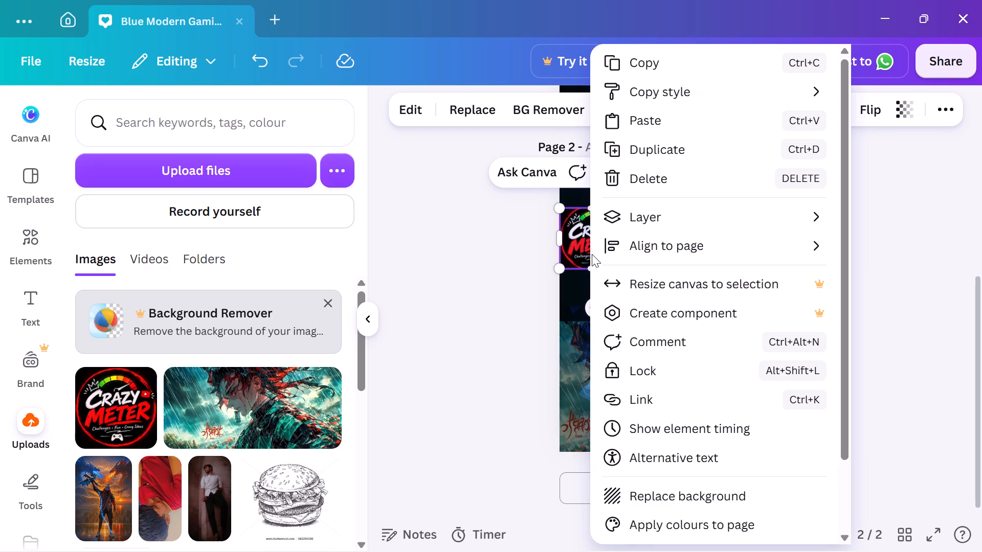
{"action": "left_click", "coordinate": [650, 243]}
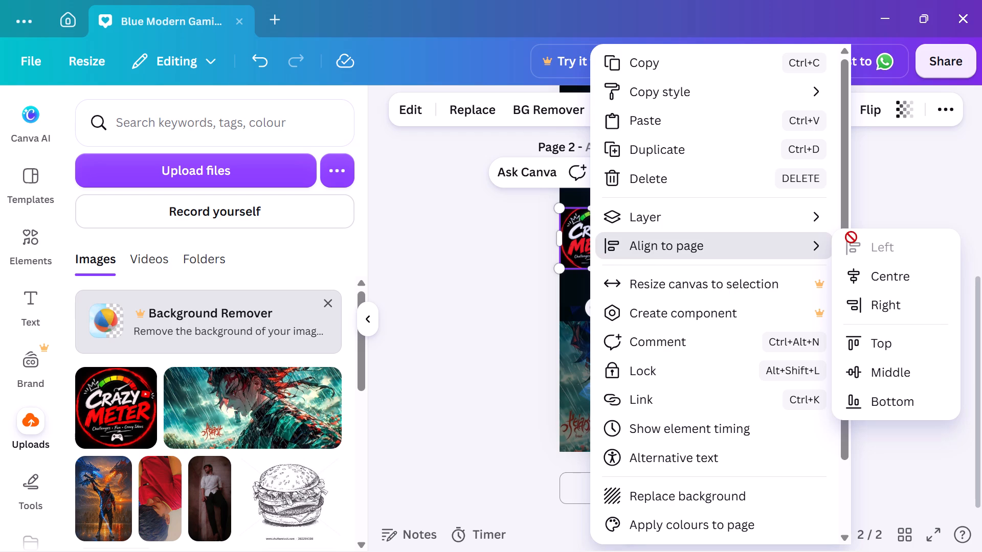
{"action": "left_click", "coordinate": [888, 348]}
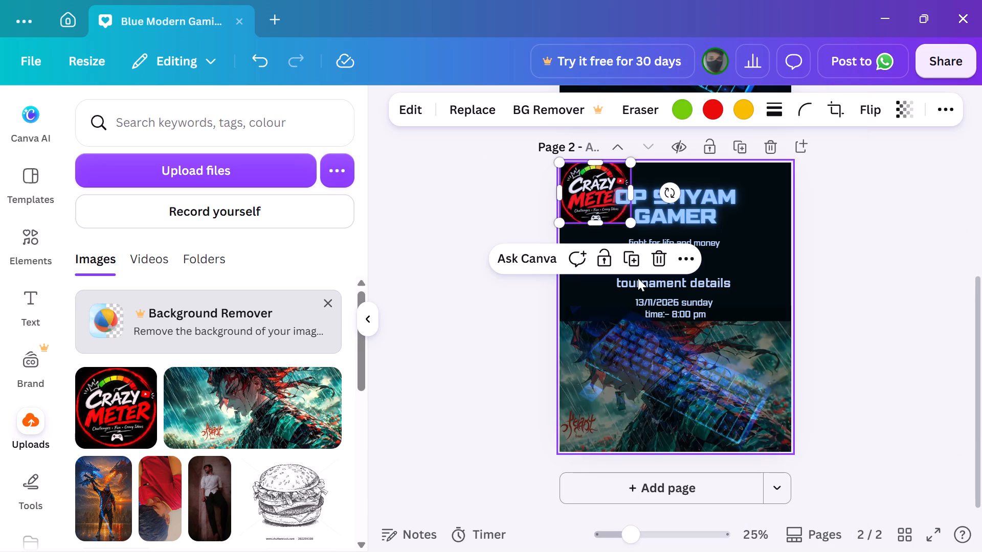
Shrink the Crazy Meter emblem on page 2 within the page's top-left corner, clear of the OP SHYAM GAMER title.
{"action": "left_click_drag", "start_coordinate": [633, 226], "coordinate": [616, 210]}
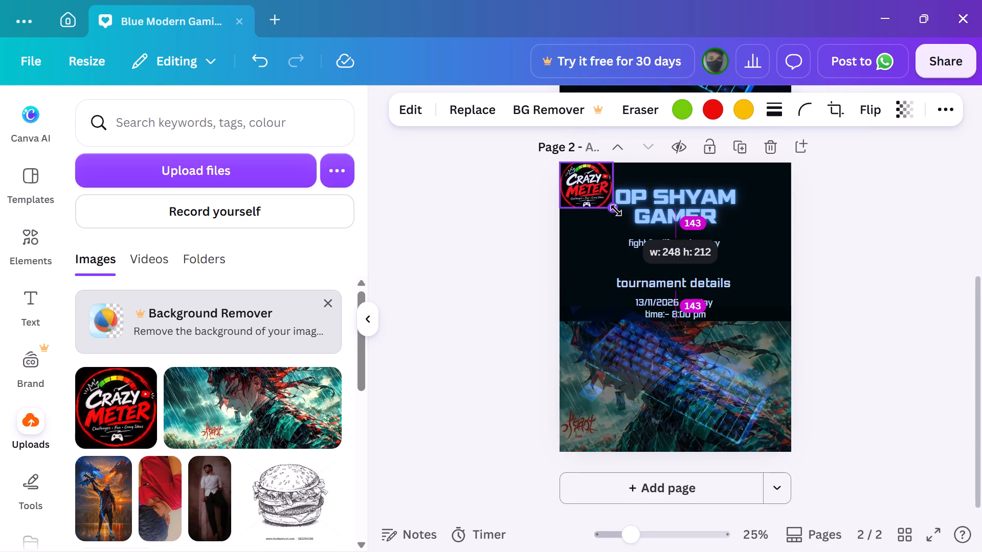
{"action": "left_click_drag", "start_coordinate": [616, 210], "coordinate": [608, 202]}
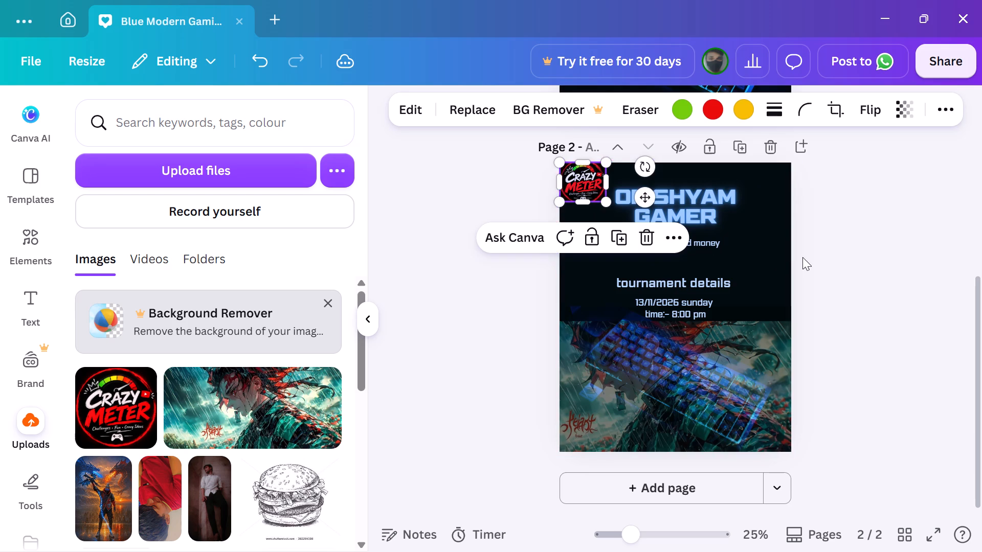
{"action": "left_click", "coordinate": [804, 257]}
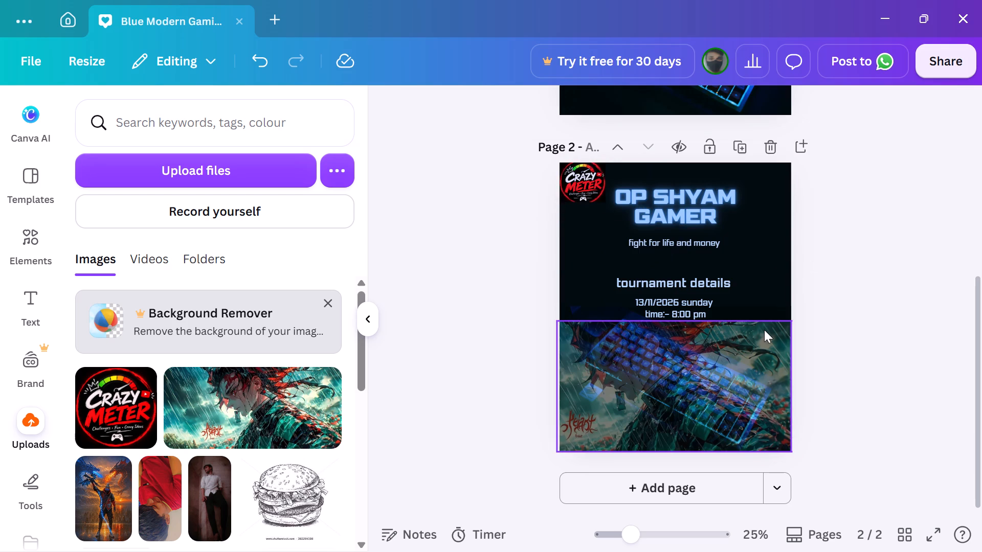
Copy the Crazy Meter emblem from page 2 to page 1 and place it in page 1's bottom-left corner.
{"action": "left_click", "coordinate": [579, 181]}
{"action": "key", "text": "ctrl+c"}
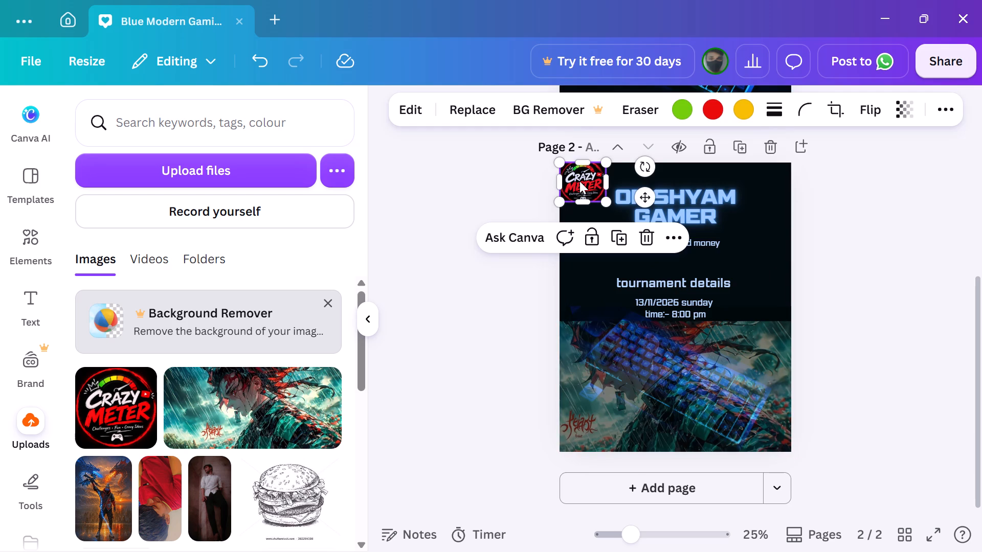
{"action": "scroll", "coordinate": [619, 352], "scroll_direction": "up", "scroll_amount": 2}
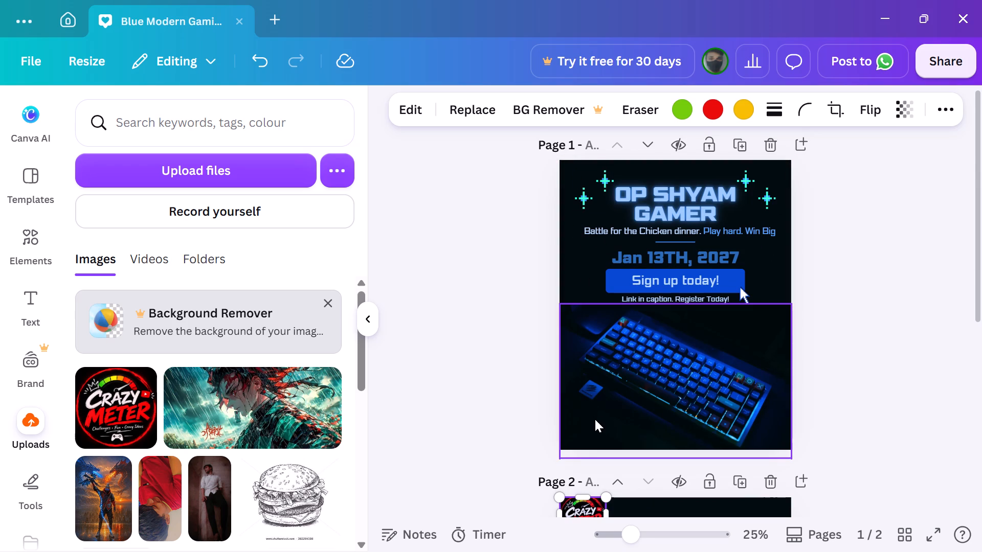
{"action": "left_click", "coordinate": [581, 426]}
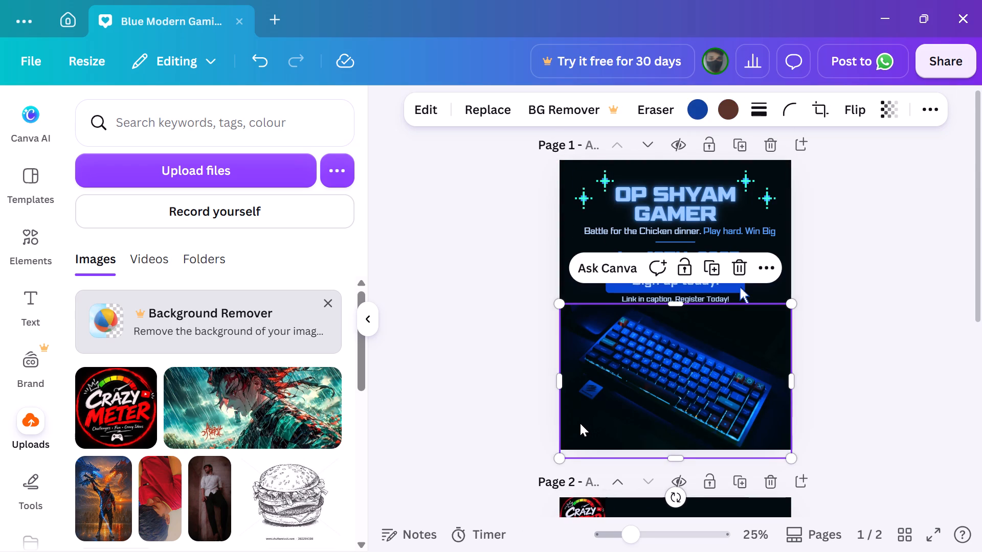
{"action": "key", "text": "ctrl+v"}
{"action": "left_click_drag", "start_coordinate": [575, 176], "coordinate": [576, 430]}
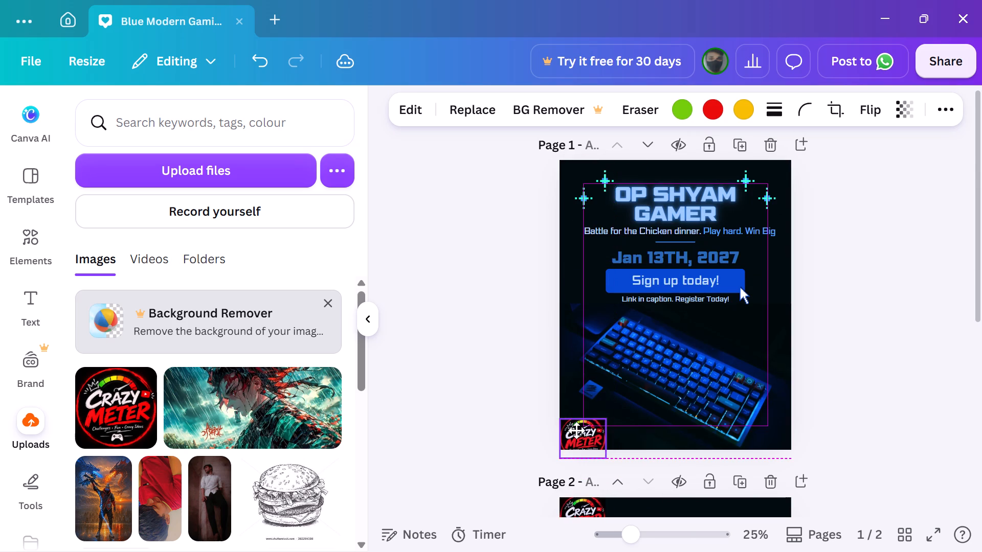
{"action": "left_click_drag", "start_coordinate": [576, 430], "coordinate": [577, 426]}
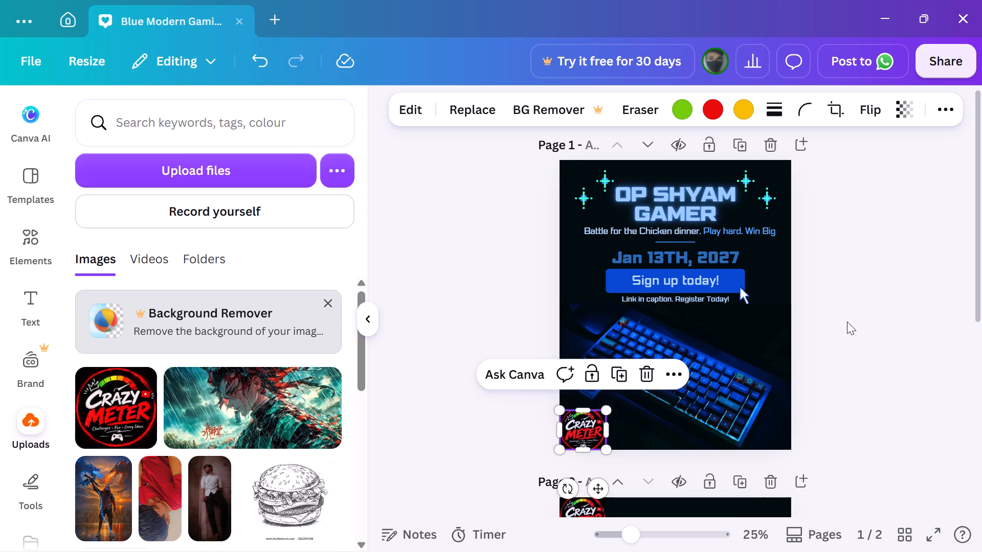
{"action": "left_click", "coordinate": [846, 321]}
Lower the transparency value of the Crazy Meter emblem on page 1 so it looks slightly faded.
{"action": "left_click", "coordinate": [582, 421]}
{"action": "left_click", "coordinate": [894, 114]}
{"action": "left_click", "coordinate": [854, 177]}
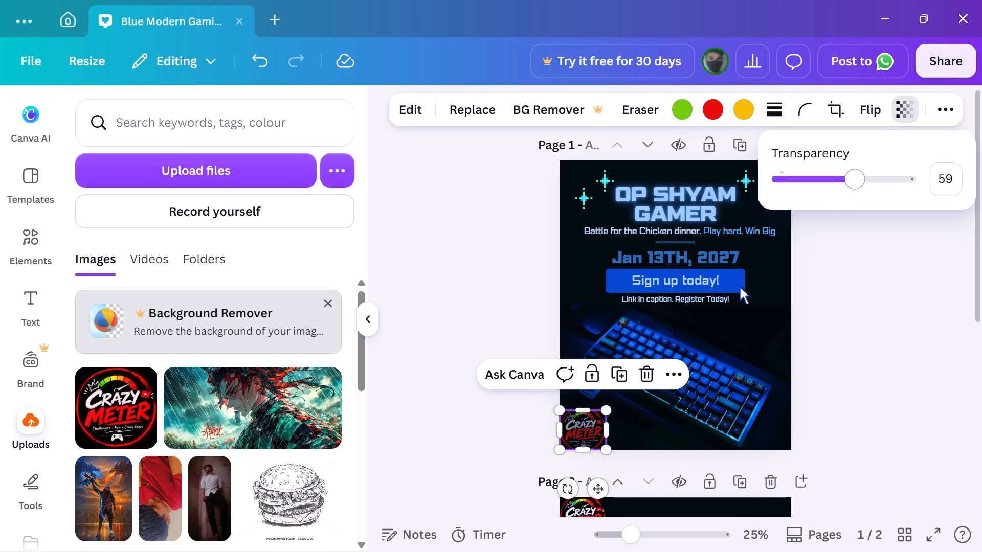
{"action": "left_click", "coordinate": [887, 176]}
{"action": "left_click", "coordinate": [892, 338]}
Lower the transparency value of the Crazy Meter emblem on page 2 so it looks slightly faded.
{"action": "scroll", "coordinate": [823, 478], "scroll_direction": "down", "scroll_amount": 1}
{"action": "left_click", "coordinate": [598, 182]}
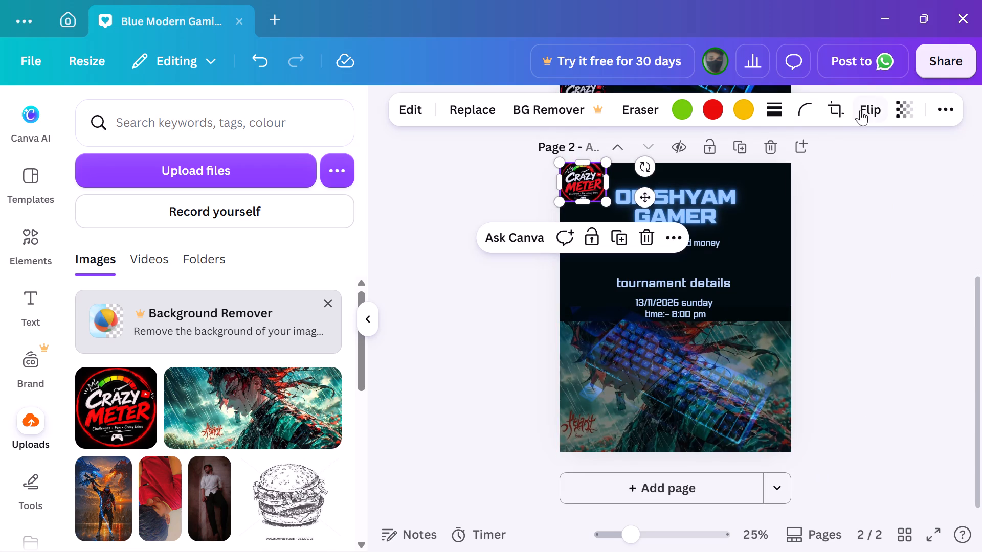
{"action": "left_click", "coordinate": [911, 118]}
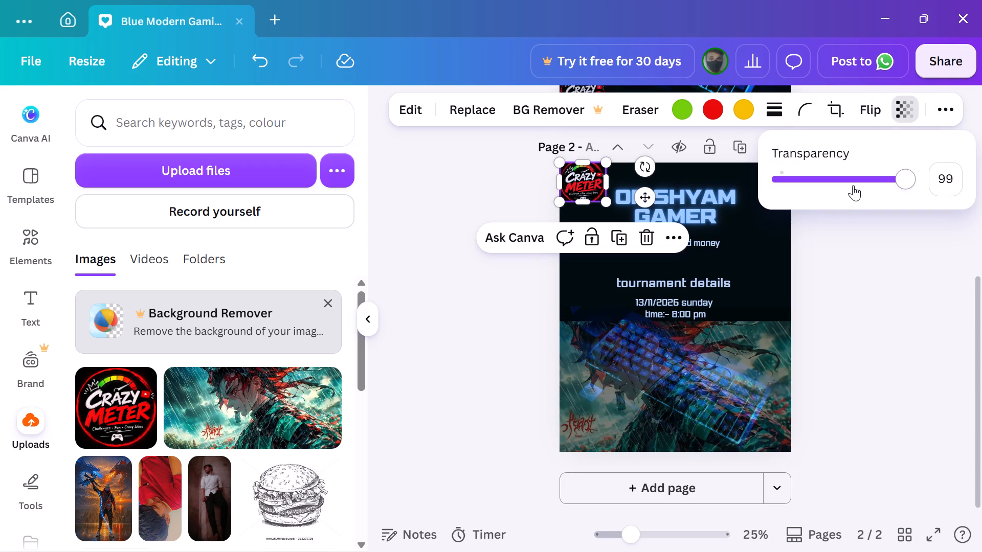
{"action": "left_click", "coordinate": [877, 177]}
{"action": "left_click", "coordinate": [919, 242]}
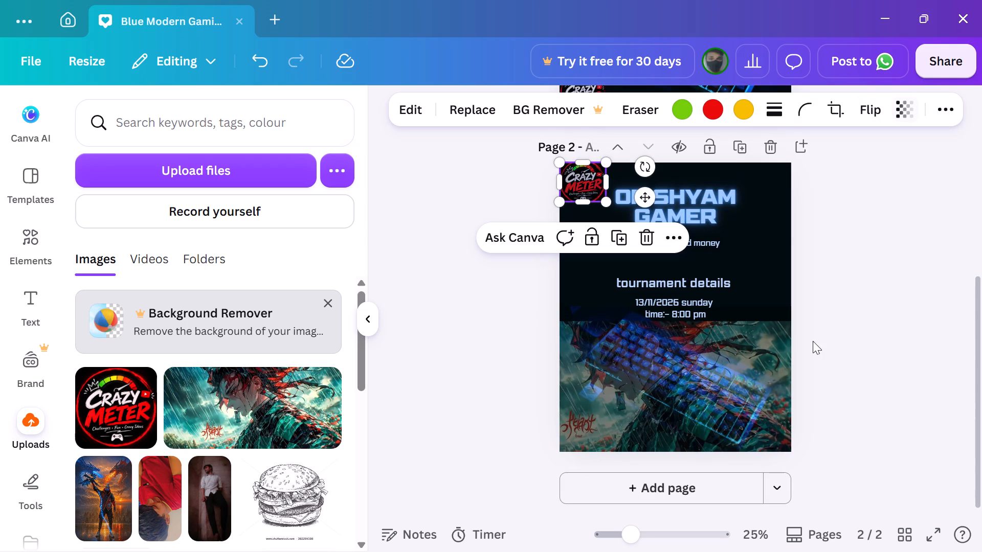
Change the date line on page 1 to "Nov 13TH, 2026".
{"action": "scroll", "coordinate": [794, 363], "scroll_direction": "up", "scroll_amount": 2}
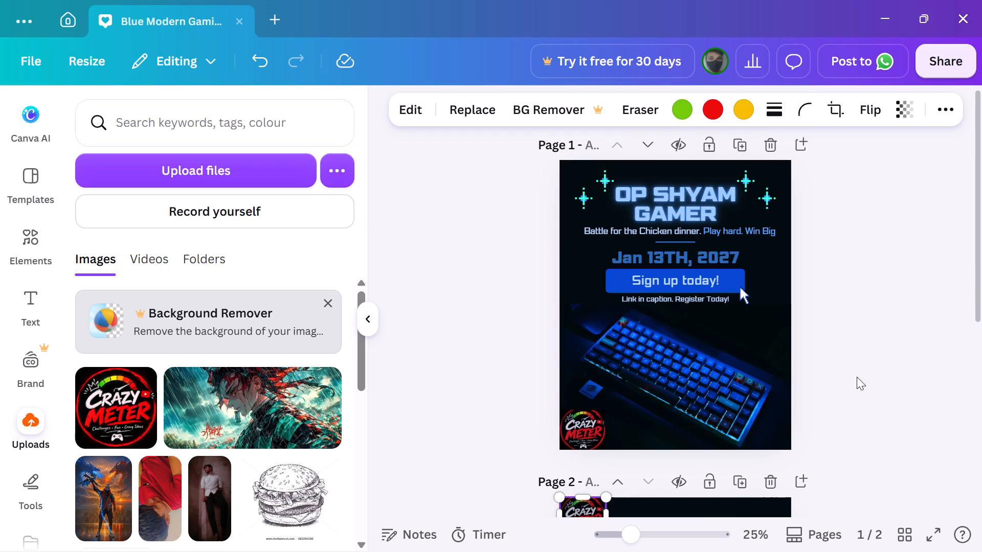
{"action": "scroll", "coordinate": [857, 377], "scroll_direction": "down", "scroll_amount": 1}
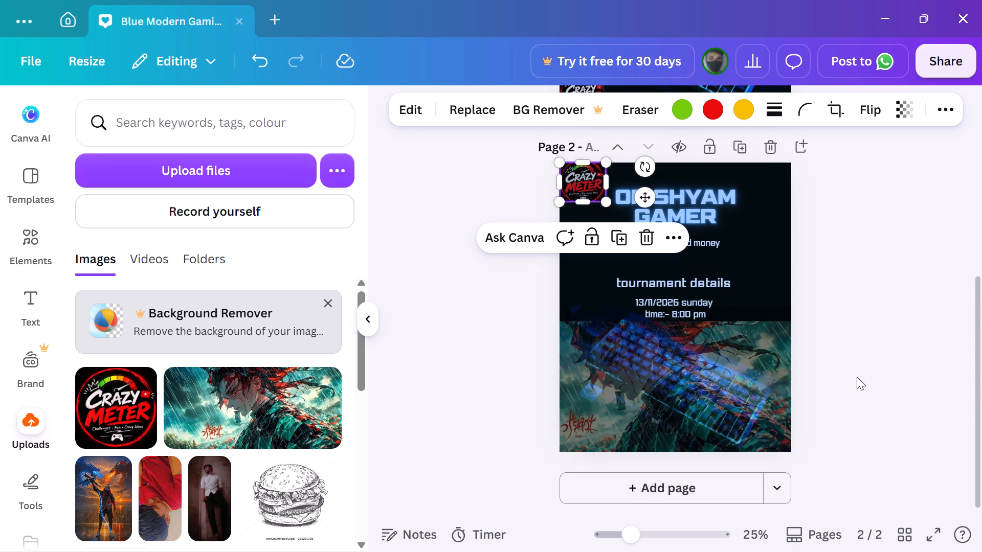
{"action": "scroll", "coordinate": [850, 376], "scroll_direction": "up", "scroll_amount": 1}
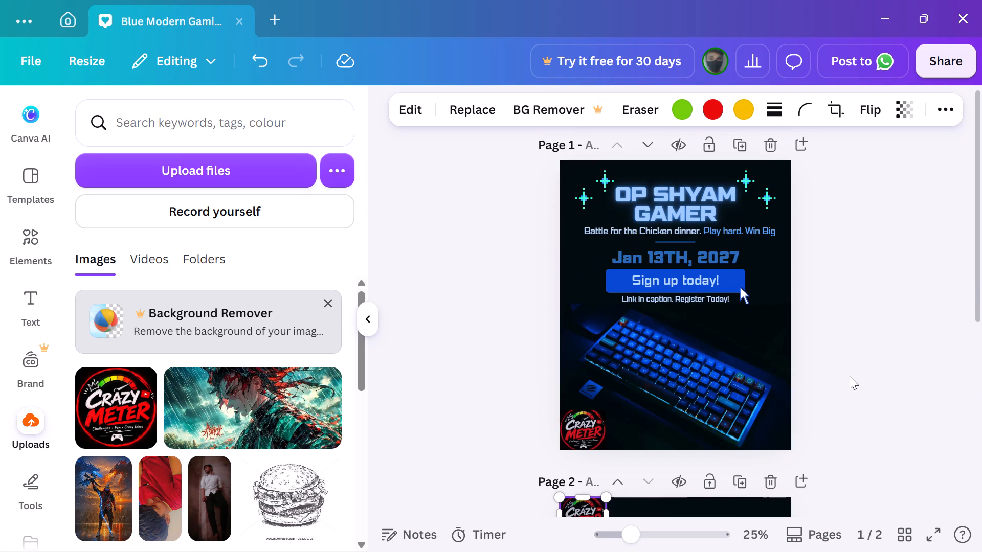
{"action": "double_click", "coordinate": [677, 257]}
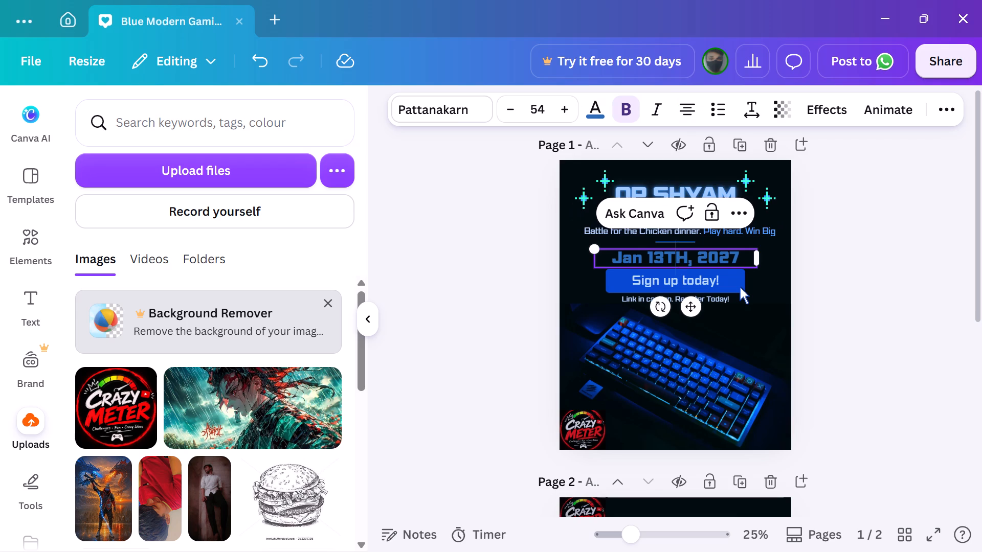
{"action": "left_click", "coordinate": [644, 262]}
{"action": "key", "text": "BackSpace"}
{"action": "key", "text": "BackSpace"}
{"action": "key", "text": "BackSpace"}
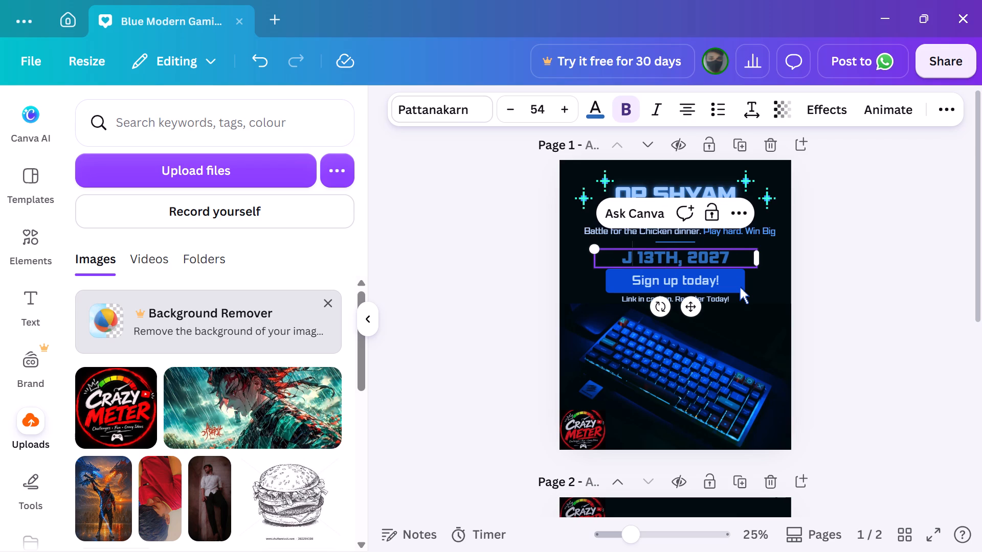
{"action": "type", "text": "Nov"}
{"action": "left_click", "coordinate": [742, 261]}
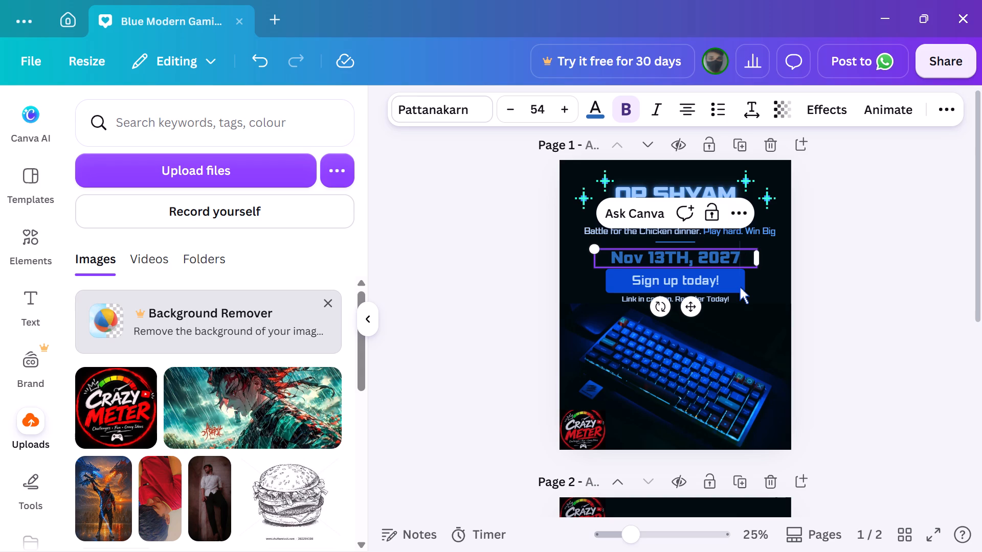
{"action": "key", "text": "BackSpace"}
{"action": "key", "text": "6"}
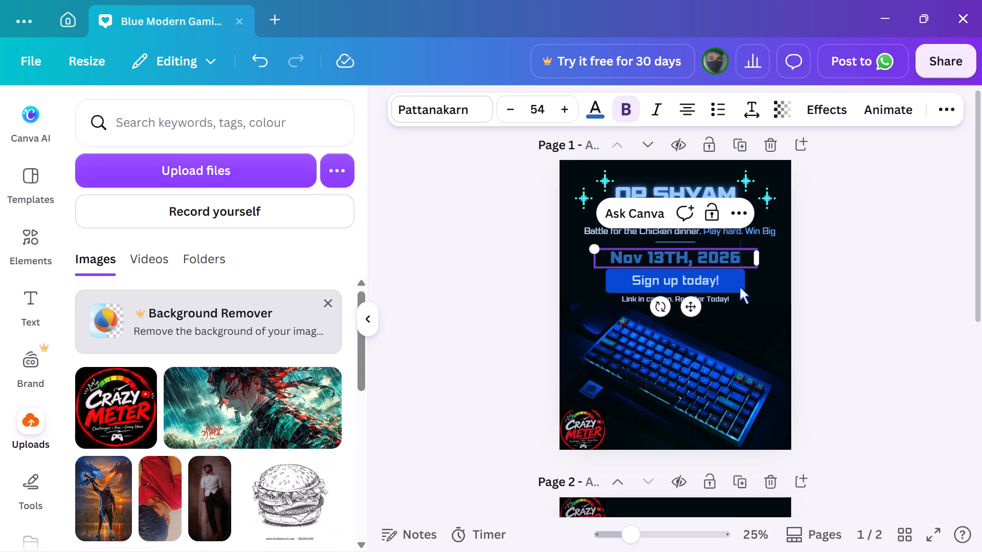
Duplicate the "tournament details" text on page 2 and place the copy between "fight for life and money" and the original.
{"action": "scroll", "coordinate": [745, 254], "scroll_direction": "down", "scroll_amount": 2}
{"action": "left_click", "coordinate": [678, 269]}
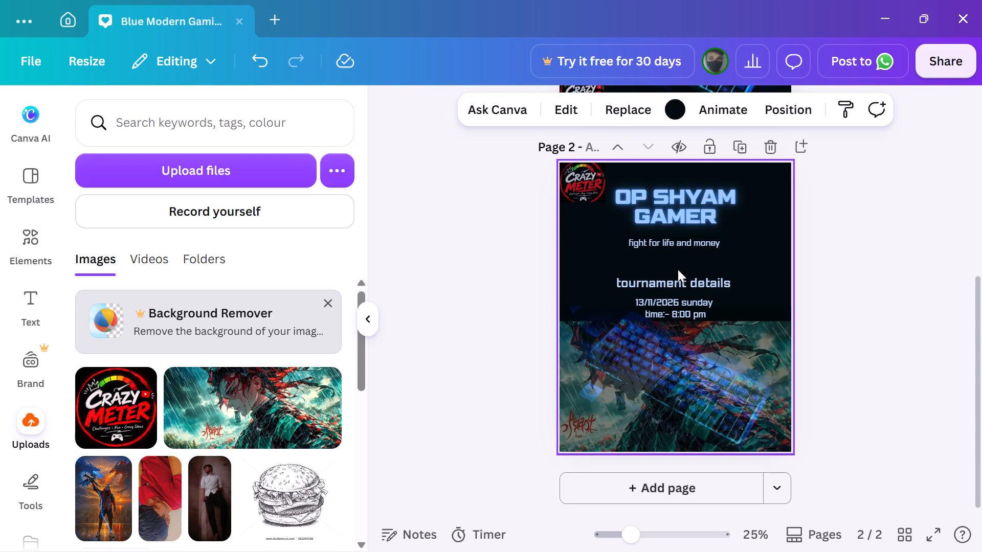
{"action": "left_click", "coordinate": [676, 271]}
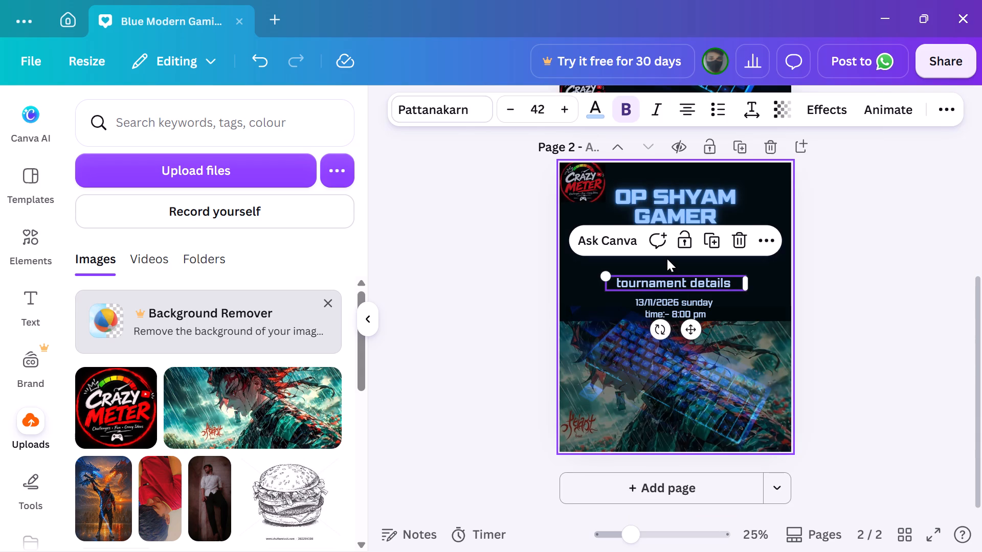
{"action": "key", "text": "ctrl+c"}
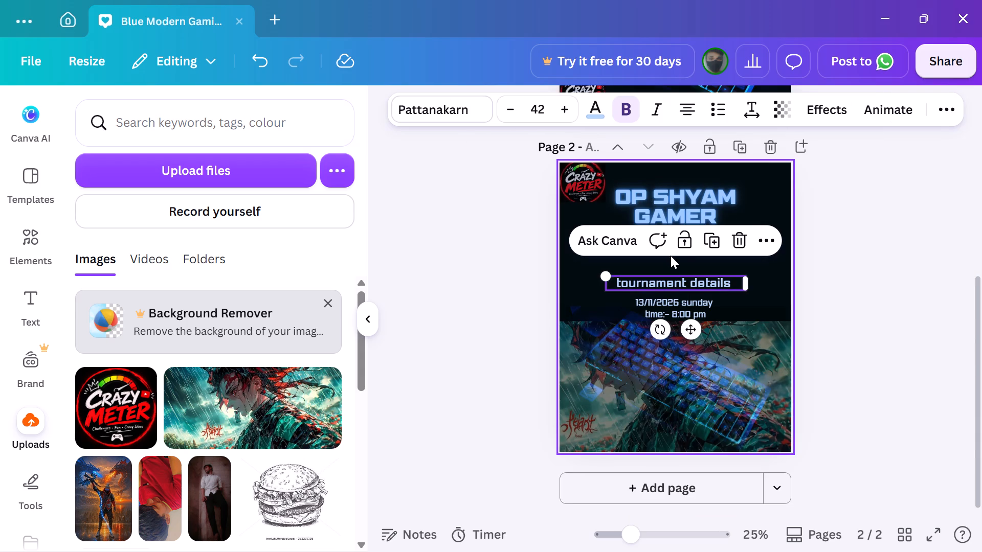
{"action": "left_click", "coordinate": [665, 260]}
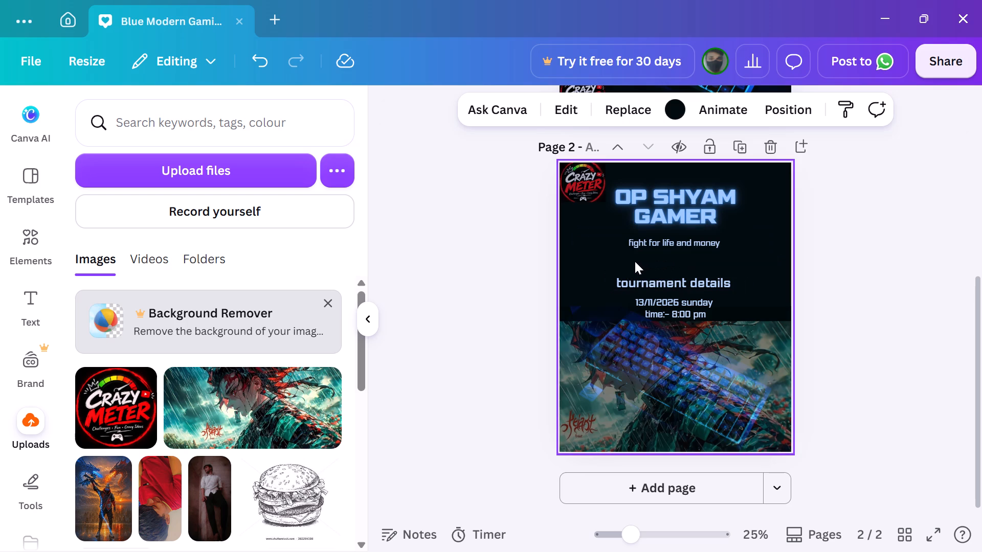
{"action": "left_click", "coordinate": [633, 260]}
{"action": "key", "text": "ctrl+v"}
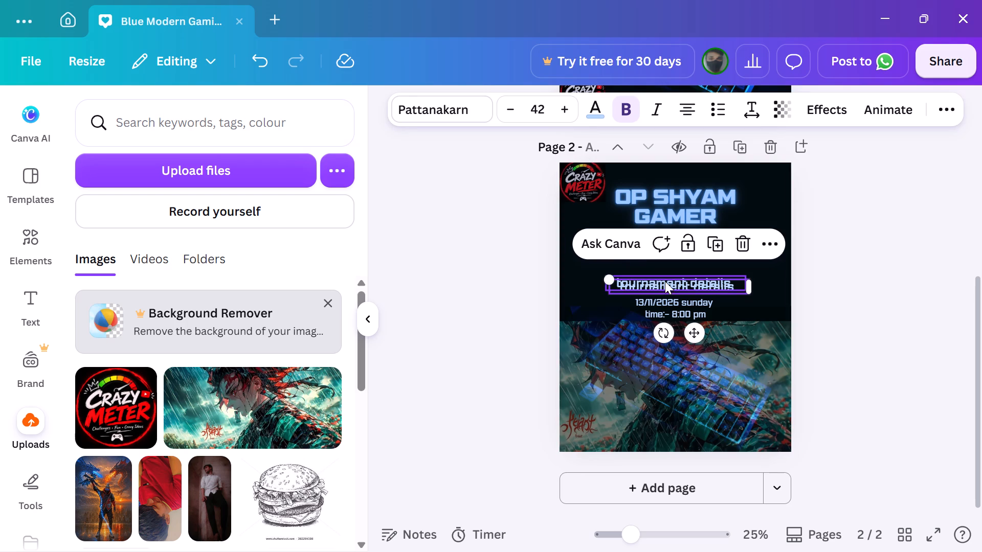
{"action": "left_click_drag", "start_coordinate": [665, 284], "coordinate": [665, 277]}
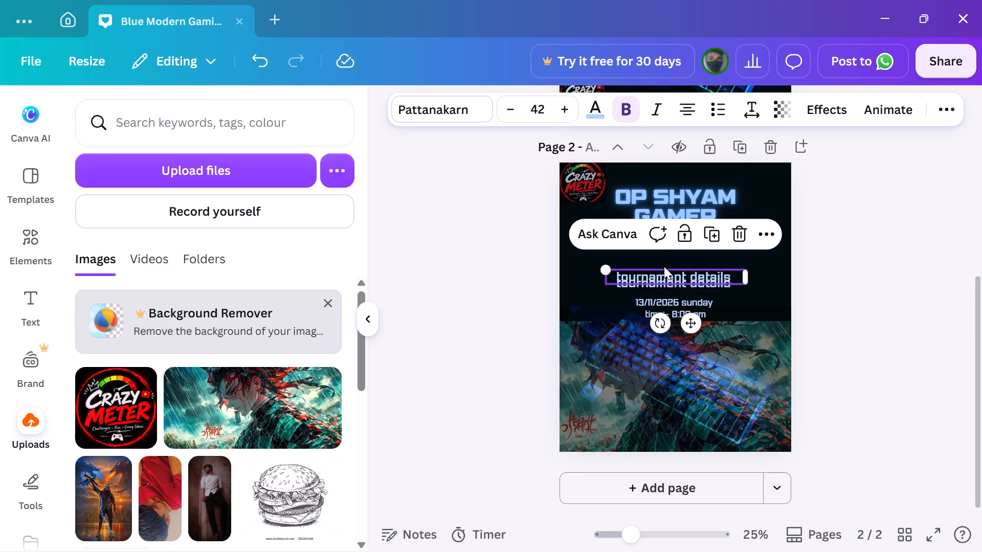
{"action": "left_click_drag", "start_coordinate": [665, 276], "coordinate": [665, 268]}
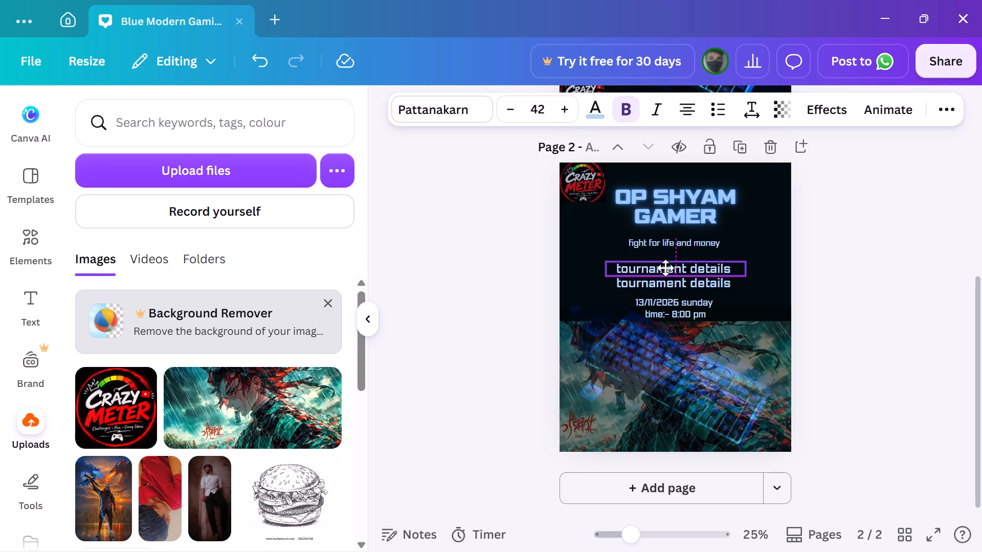
{"action": "left_click_drag", "start_coordinate": [665, 268], "coordinate": [665, 263]}
Replace the copied heading's text with "ONLINE REGISTRATION".
{"action": "left_click", "coordinate": [667, 263]}
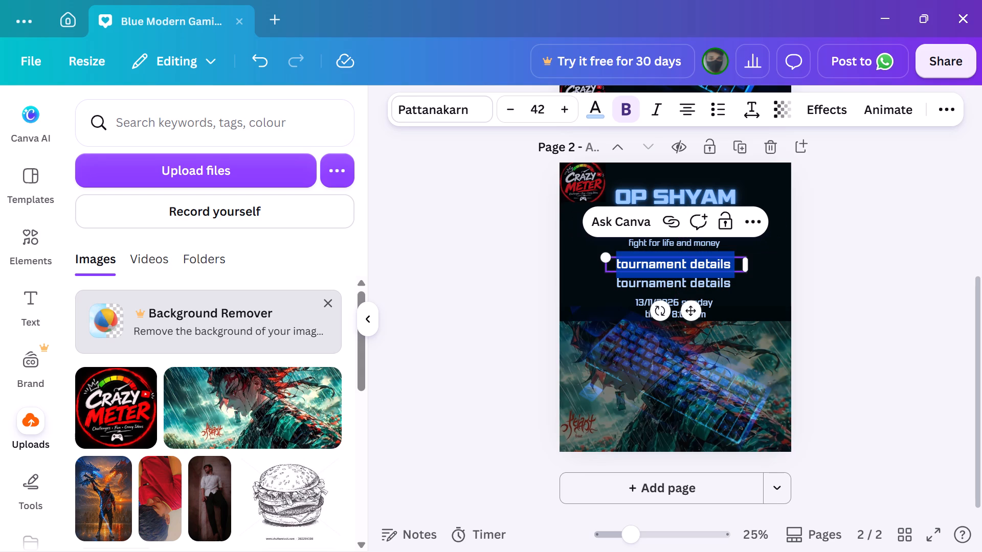
{"action": "type", "text": "ONLINE REGISTRATION"}
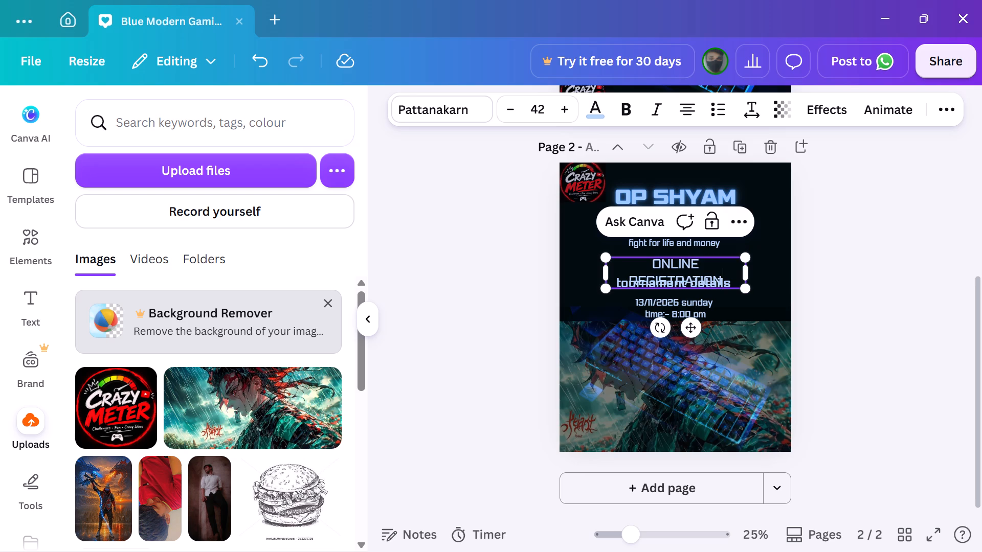
Reduce the "ONLINE REGISTRATION" text's font size to 28.
{"action": "triple_click", "coordinate": [510, 115]}
{"action": "left_click", "coordinate": [510, 114]}
{"action": "left_click", "coordinate": [512, 114]}
{"action": "triple_click", "coordinate": [515, 114]}
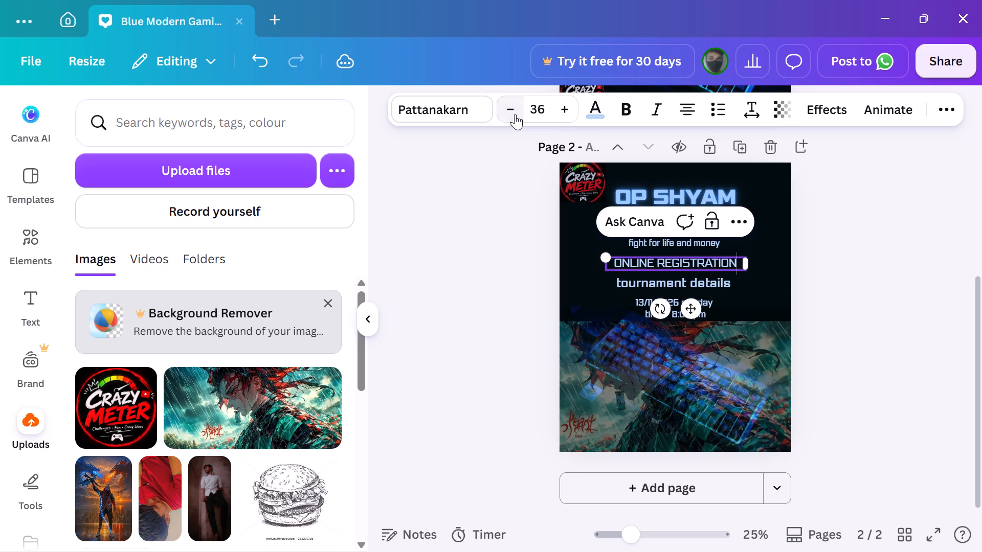
{"action": "triple_click", "coordinate": [516, 114]}
{"action": "triple_click", "coordinate": [514, 114]}
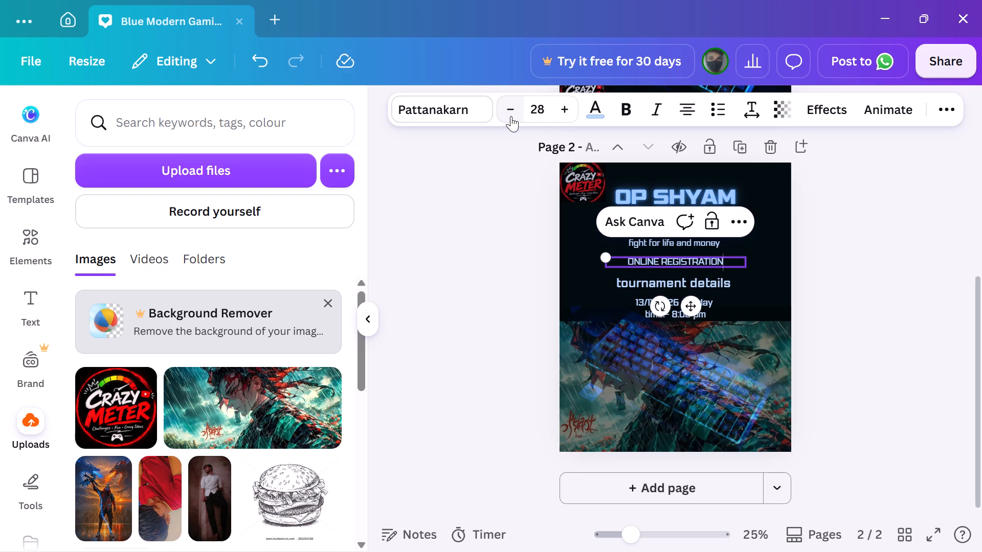
Extend the registration line on page 2 to read "ONLINE REGISTRATION ON CRAZY METER YOUTUBE CAHNNEL".
{"action": "key", "text": "space"}
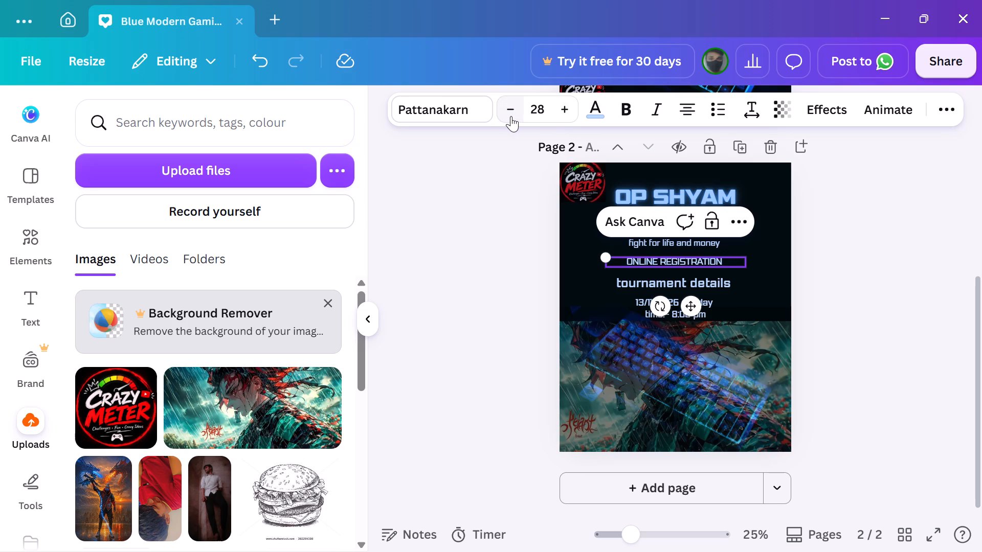
{"action": "type", "text": "ON"}
{"action": "key", "text": "space"}
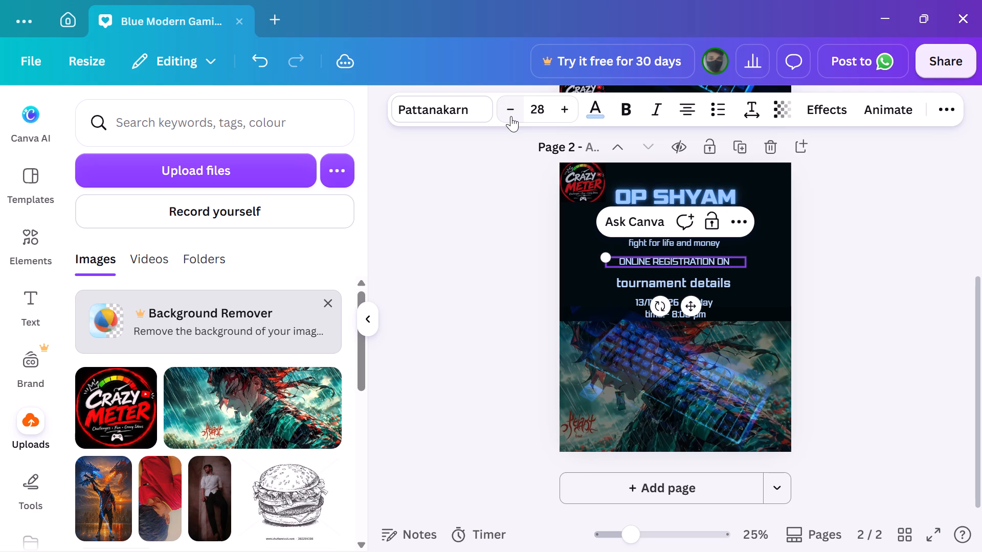
{"action": "type", "text": "CRAZY"}
{"action": "key", "text": "m"}
{"action": "key", "text": "BackSpace"}
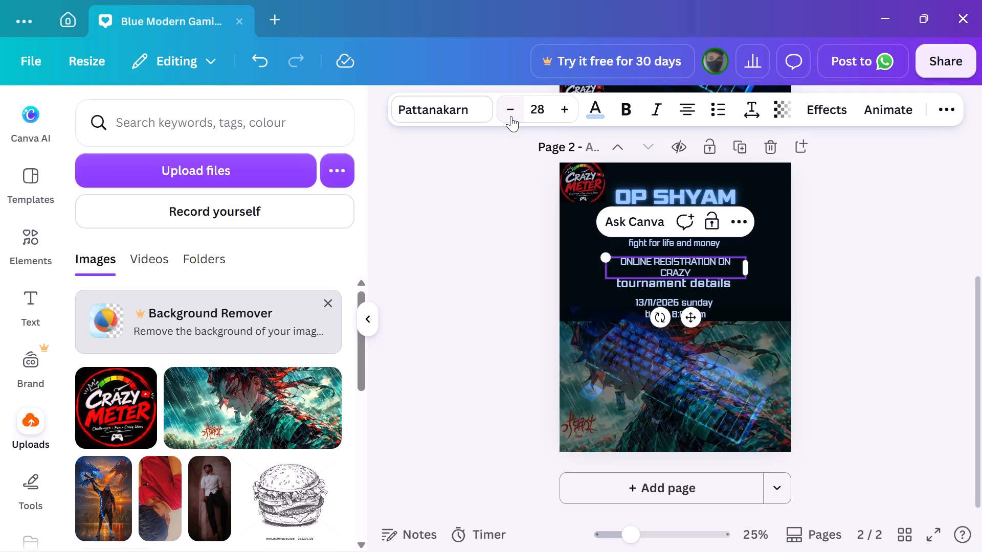
{"action": "key", "text": "space"}
{"action": "type", "text": "METER YOUTUBE CAHNNEL"}
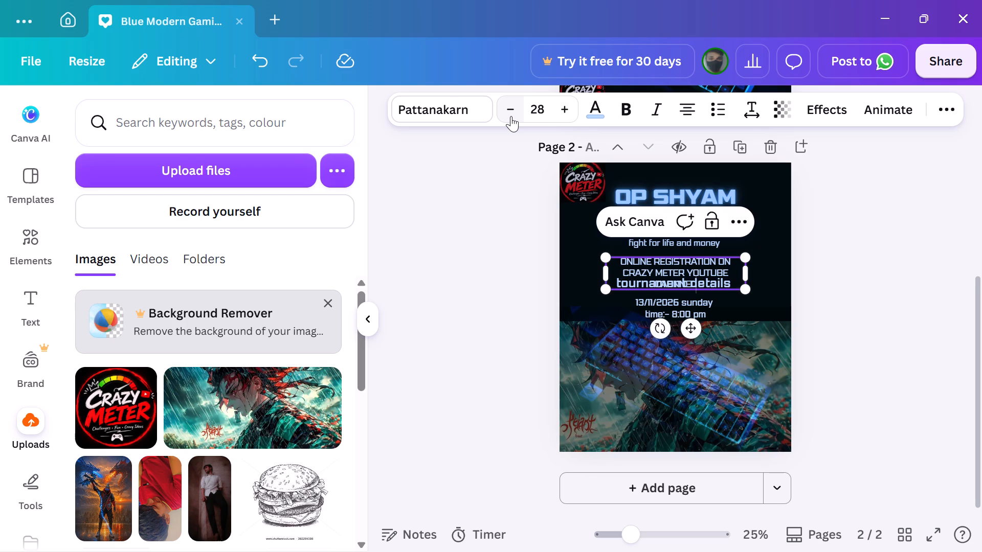
Reduce the registration line's font size to 25.
{"action": "triple_click", "coordinate": [510, 107]}
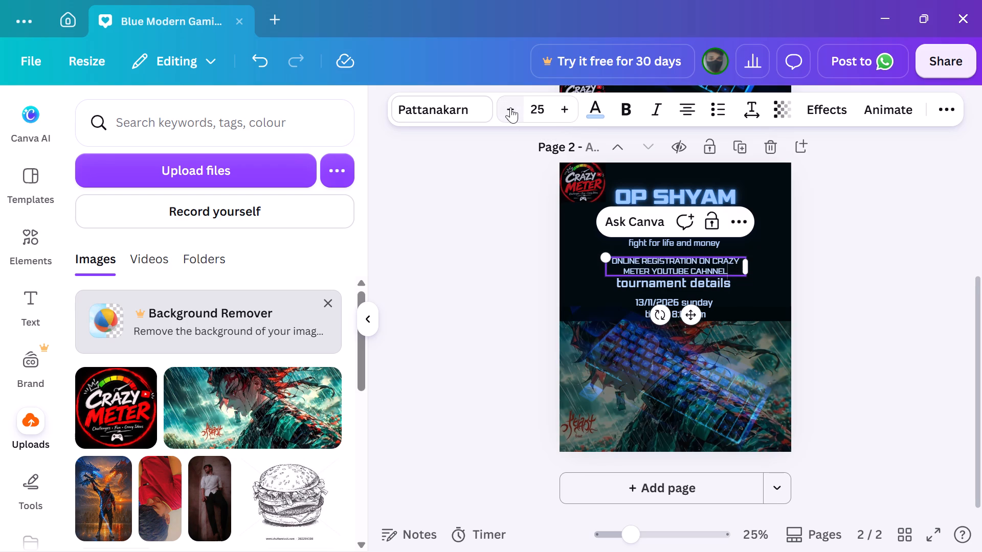
{"action": "left_click", "coordinate": [808, 283]}
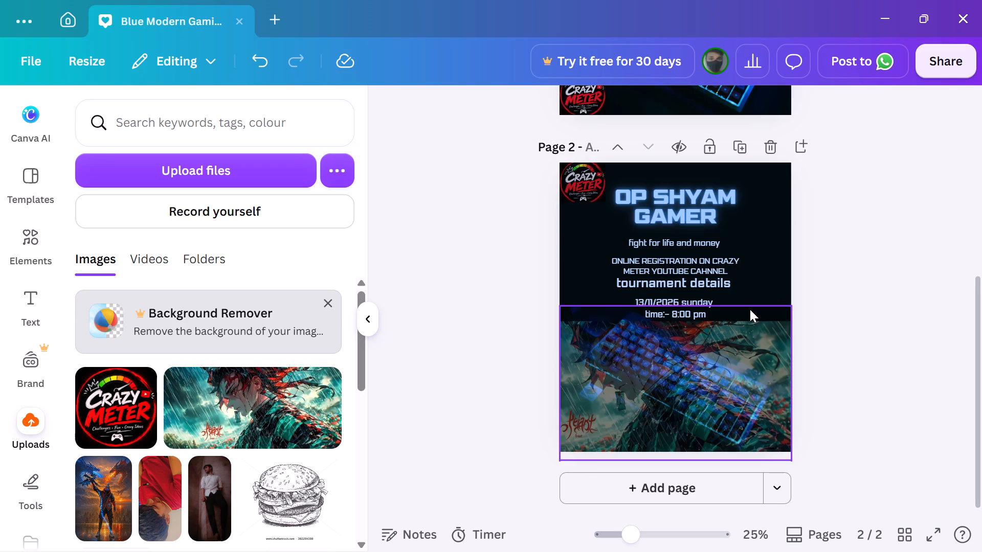
Move the registration text on page 2 up slightly, closer to "fight for life and money".
{"action": "left_click_drag", "start_coordinate": [690, 265], "coordinate": [690, 253]}
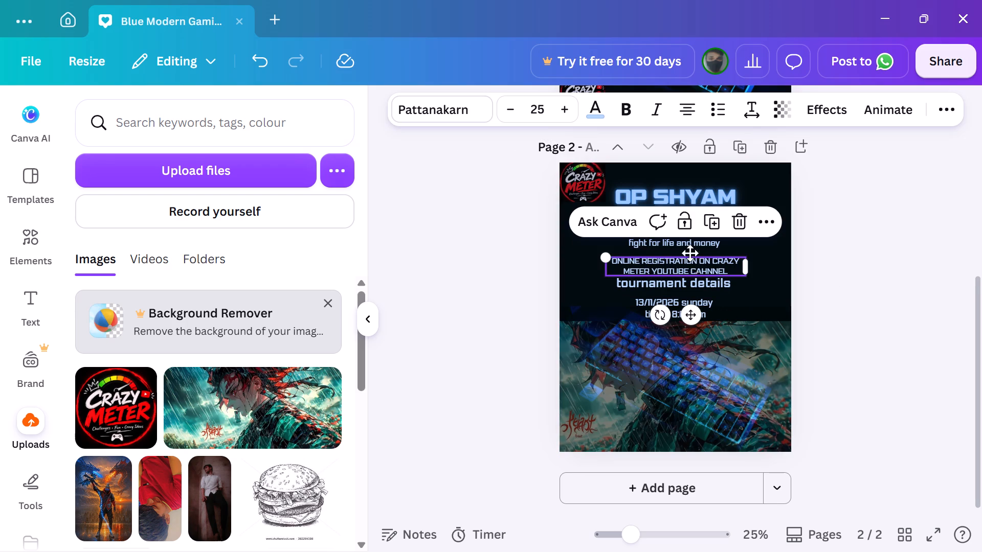
{"action": "left_click_drag", "start_coordinate": [690, 253], "coordinate": [688, 260]}
{"action": "left_click", "coordinate": [793, 290]}
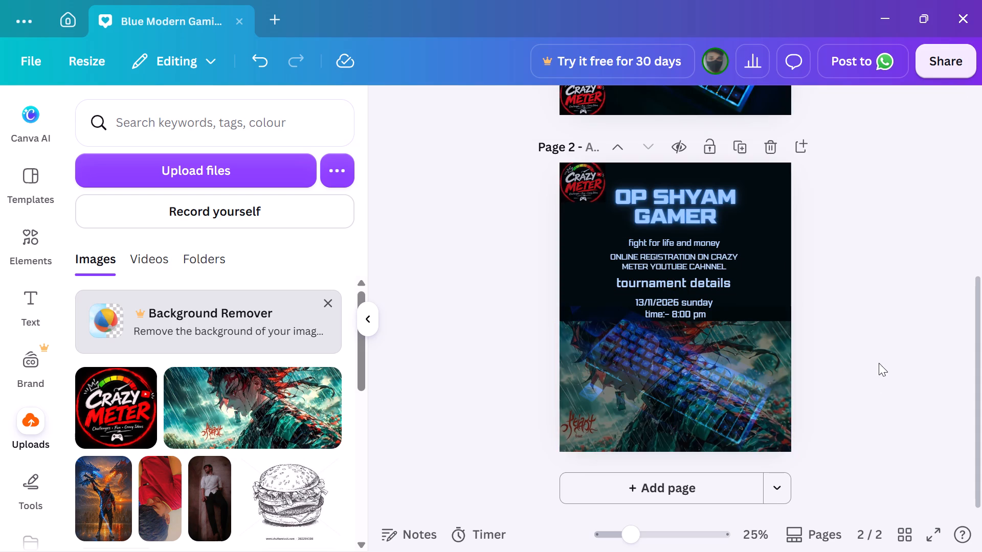
{"action": "left_click", "coordinate": [879, 363]}
Move the "tournament details" heading down slightly, closer to the date line on page 2.
{"action": "left_click_drag", "start_coordinate": [664, 287], "coordinate": [665, 294]}
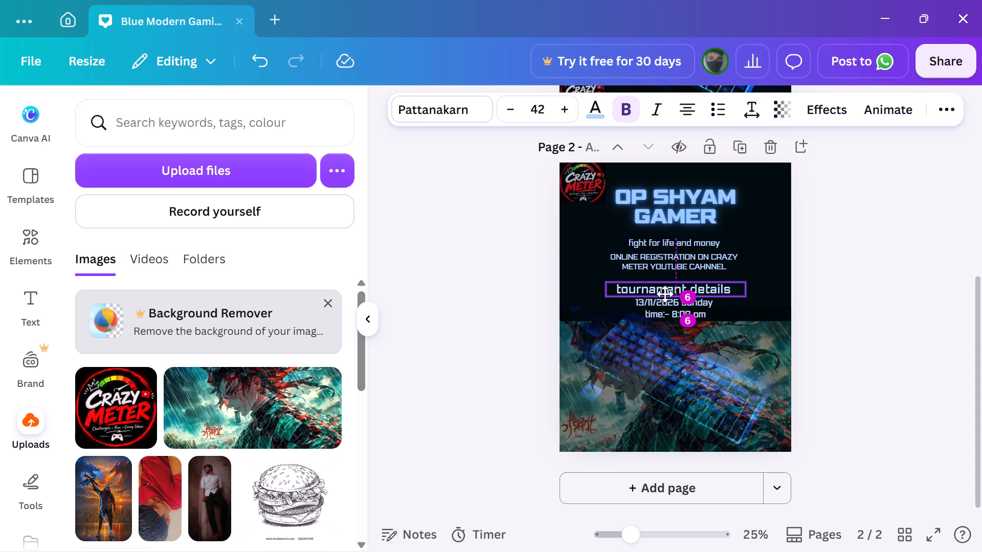
{"action": "left_click_drag", "start_coordinate": [665, 294], "coordinate": [664, 292]}
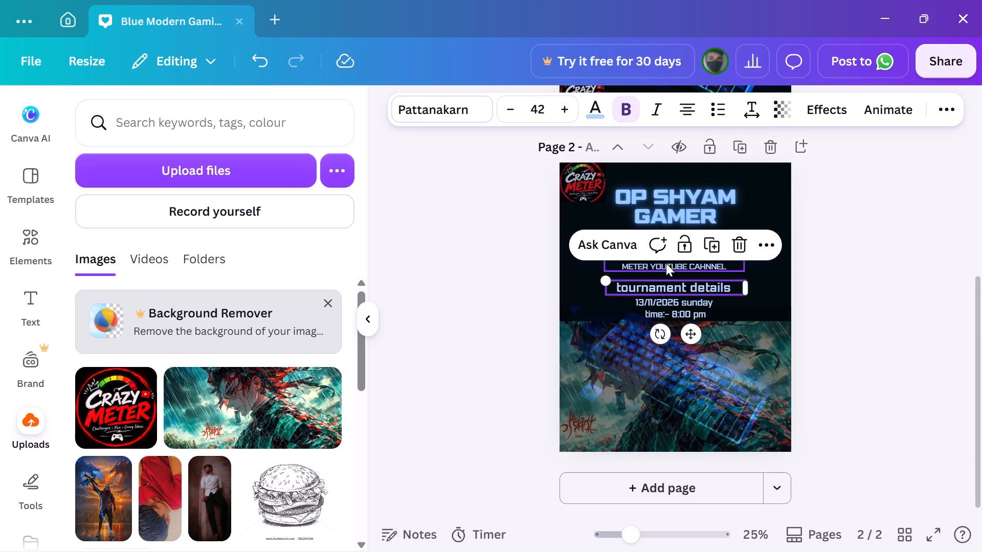
Position the registration text evenly between the "fight for life and money" line and the "tournament details" heading, aligned with the heading.
{"action": "left_click", "coordinate": [668, 259]}
{"action": "left_click", "coordinate": [668, 261]}
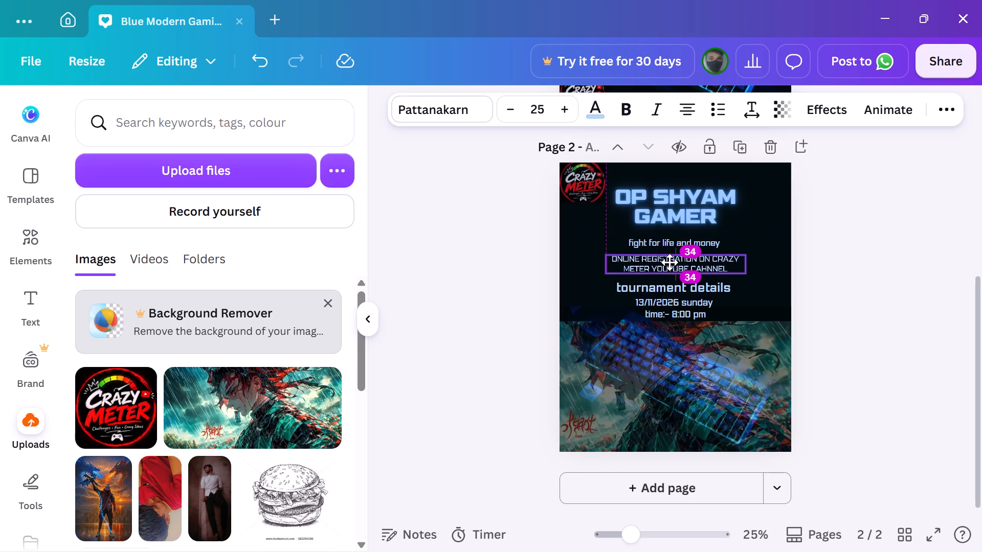
{"action": "left_click", "coordinate": [843, 277]}
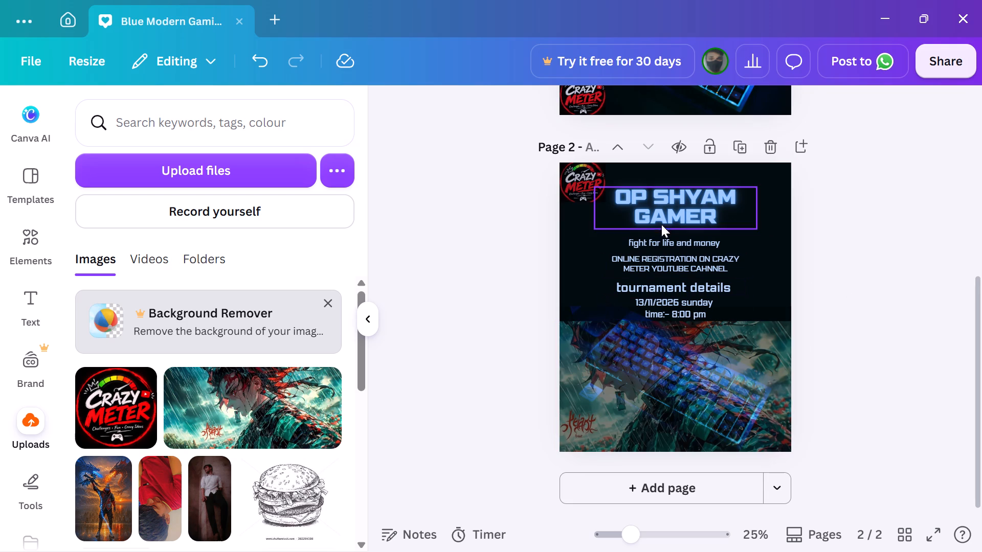
Replace "for life" with "OF EGO" in the "fight for life and money" line on page 2.
{"action": "left_click", "coordinate": [672, 238]}
{"action": "left_click", "coordinate": [672, 238]}
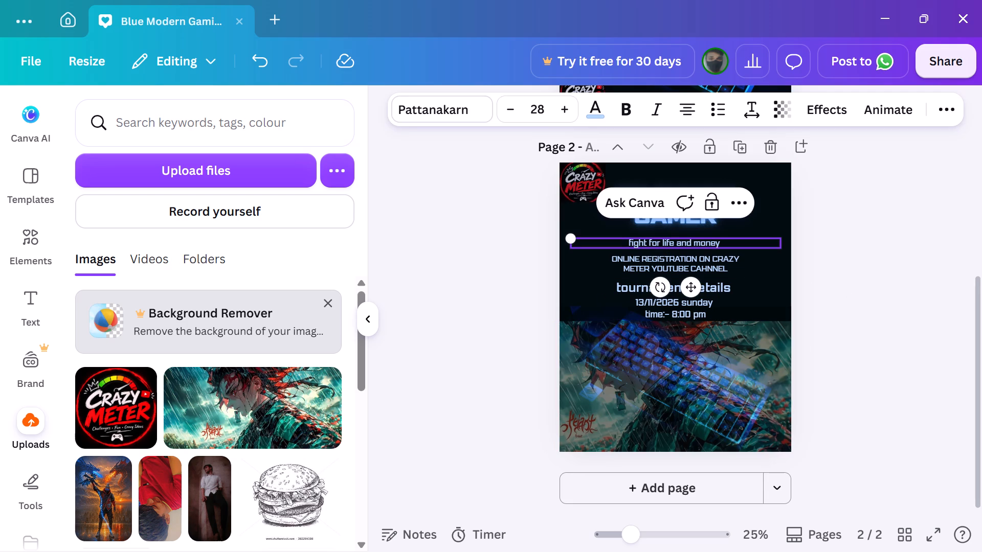
{"action": "left_click", "coordinate": [674, 240]}
{"action": "key", "text": "BackSpace"}
{"action": "key", "text": "BackSpace"}
{"action": "key", "text": "BackSpace"}
{"action": "key", "text": "BackSpace"}
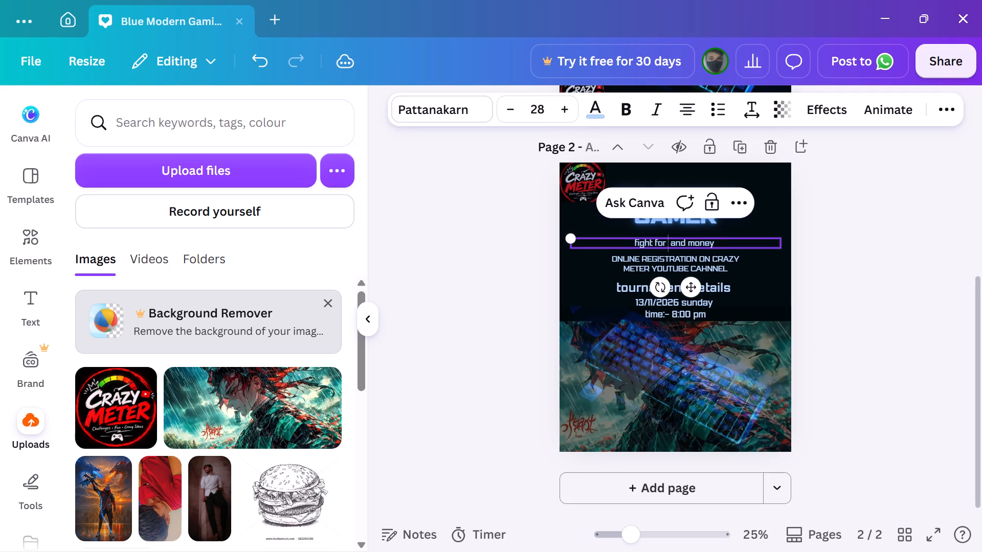
{"action": "key", "text": "BackSpace"}
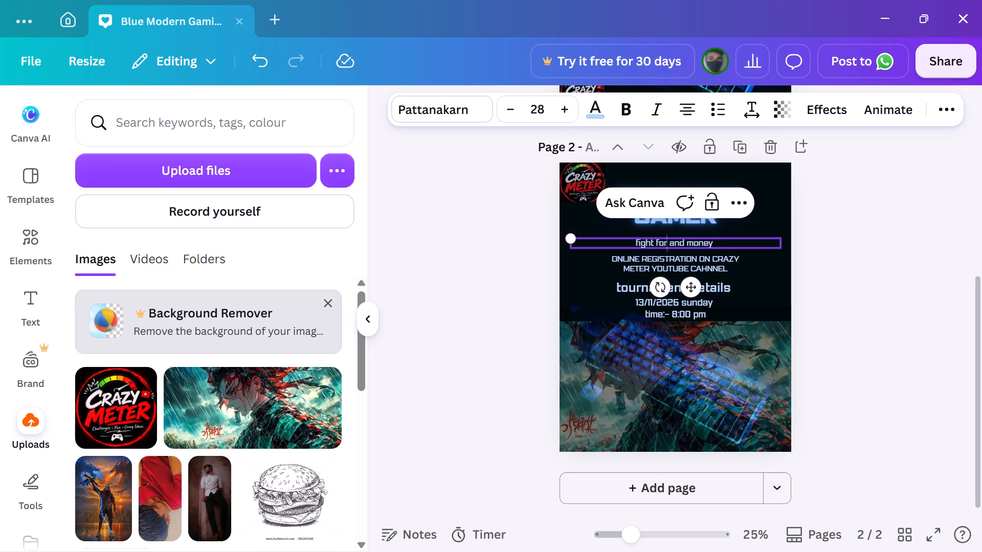
{"action": "key", "text": "BackSpace"}
{"action": "key", "text": "BackSpace"}
{"action": "key", "text": "BackSpace"}
{"action": "type", "text": "OF"}
{"action": "key", "text": "space"}
{"action": "type", "text": "EGO AND"}
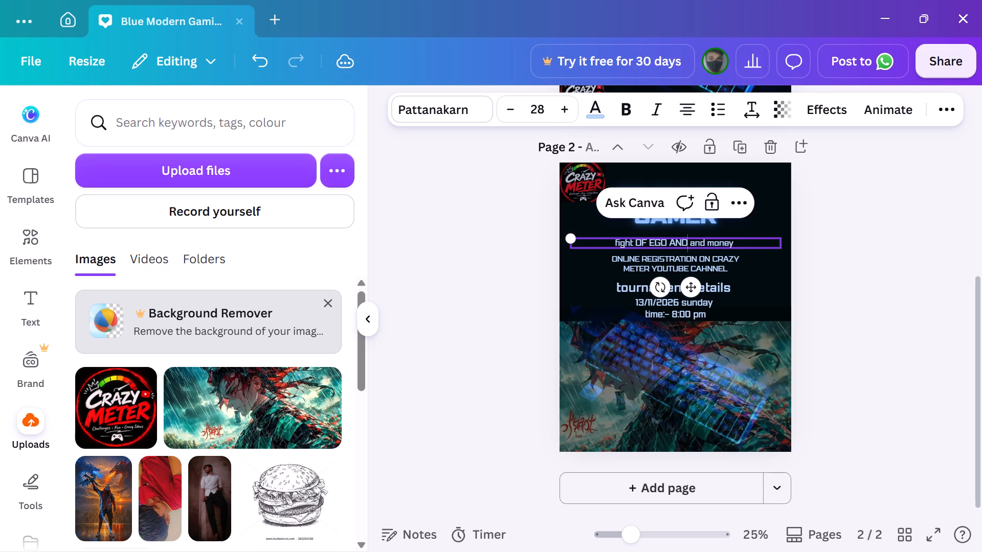
{"action": "key", "text": "space"}
{"action": "key", "text": "BackSpace"}
{"action": "key", "text": "BackSpace"}
{"action": "key", "text": "BackSpace"}
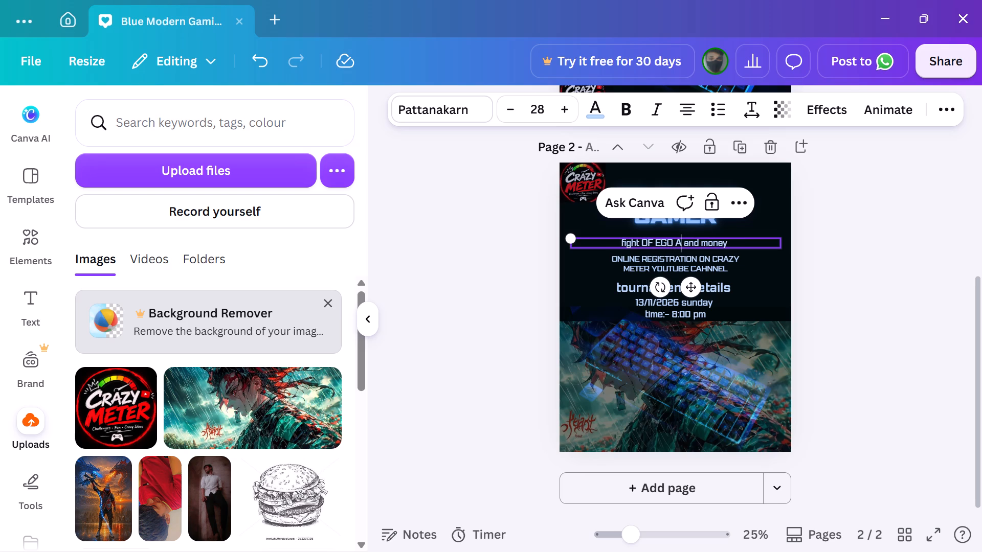
{"action": "key", "text": "BackSpace"}
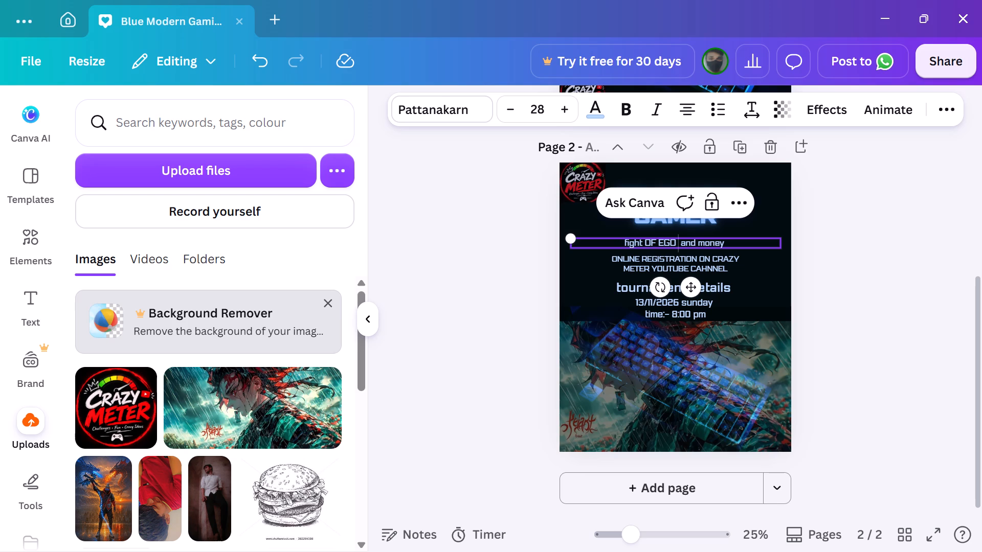
{"action": "key", "text": "Right"}
{"action": "key", "text": "BackSpace"}
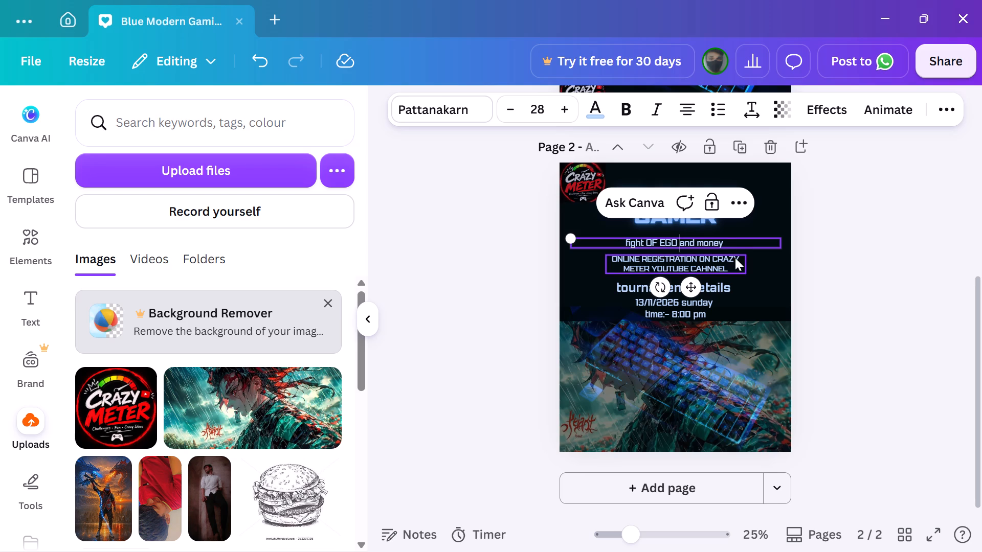
Rewrite the word "money" in the tagline on page 2 in capitals as "MONEY".
{"action": "left_click", "coordinate": [724, 243]}
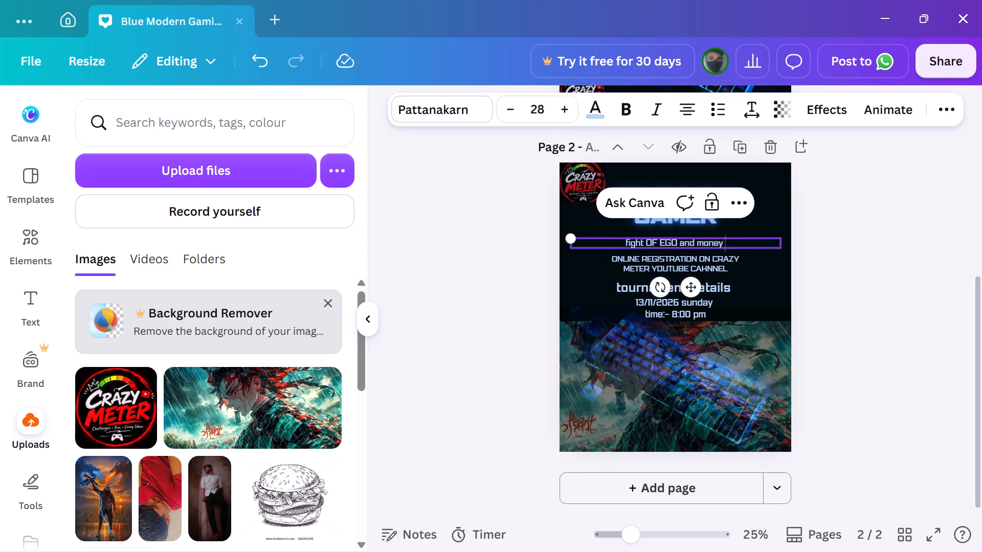
{"action": "key", "text": "BackSpace"}
{"action": "key", "text": "BackSpace"}
{"action": "key", "text": "BackSpace"}
{"action": "key", "text": "BackSpace"}
{"action": "key", "text": "BackSpace"}
{"action": "key", "text": "BackSpace"}
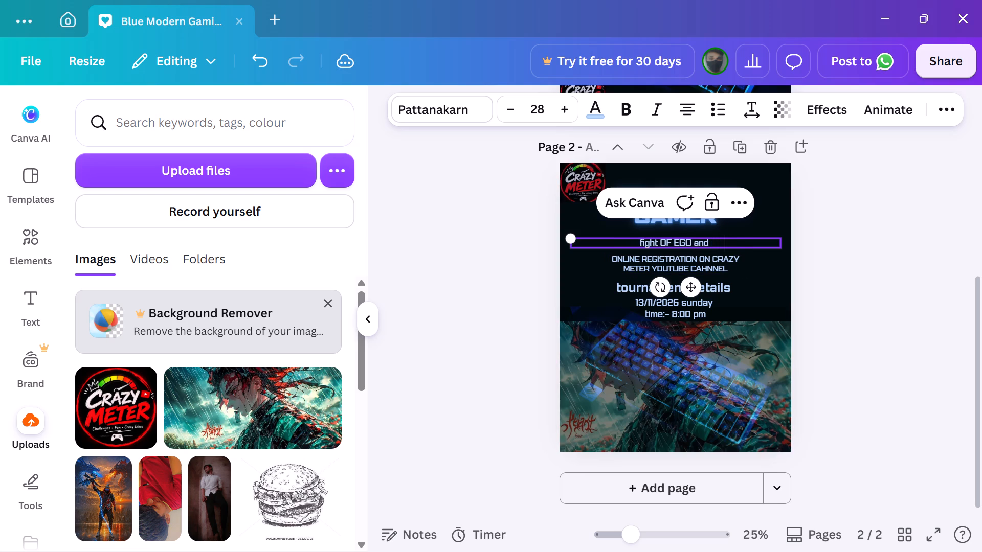
{"action": "type", "text": "MONEY"}
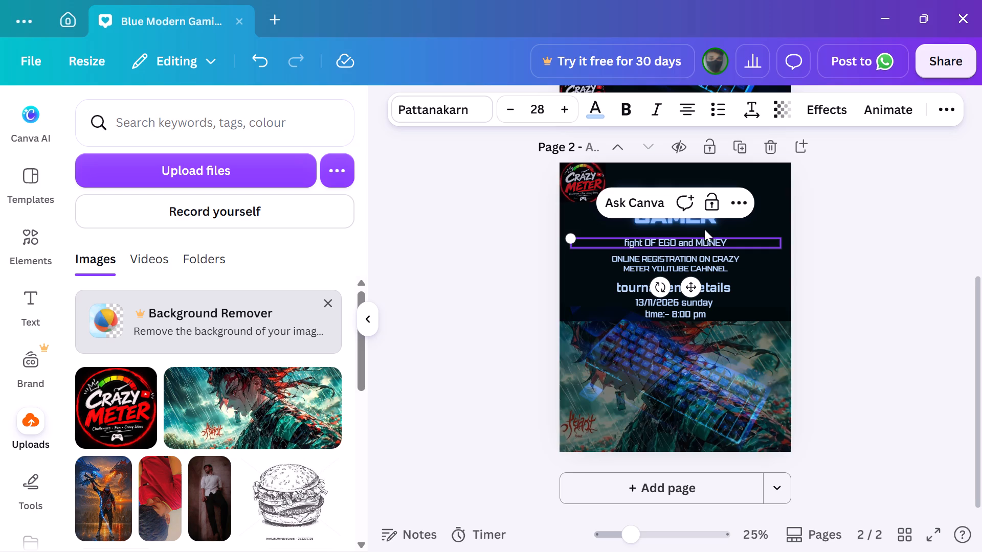
Rewrite the word "fight" at the start of the page 2 tagline in capitals as "FIGHT".
{"action": "left_click", "coordinate": [642, 245]}
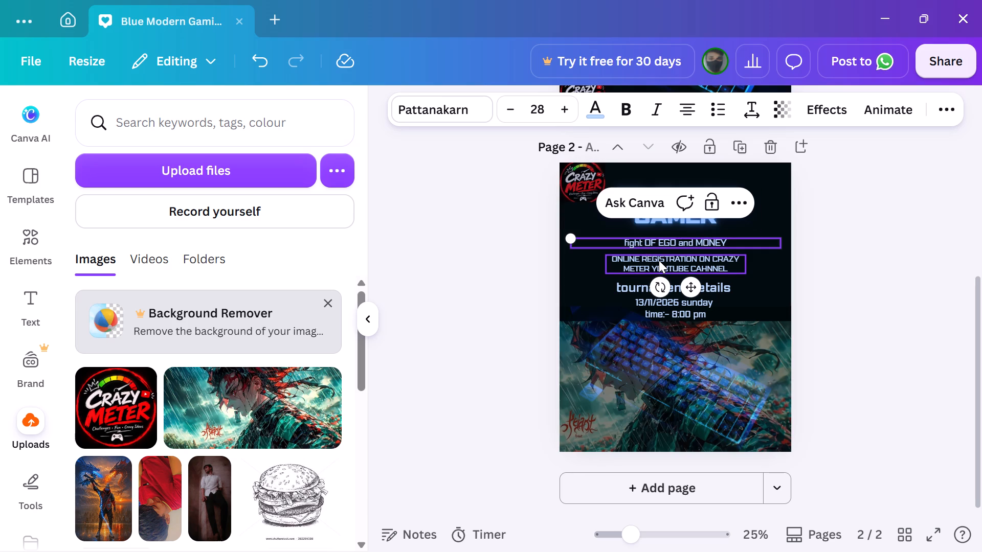
{"action": "key", "text": "BackSpace"}
{"action": "key", "text": "BackSpace"}
{"action": "key", "text": "BackSpace"}
{"action": "key", "text": "BackSpace"}
{"action": "key", "text": "BackSpace"}
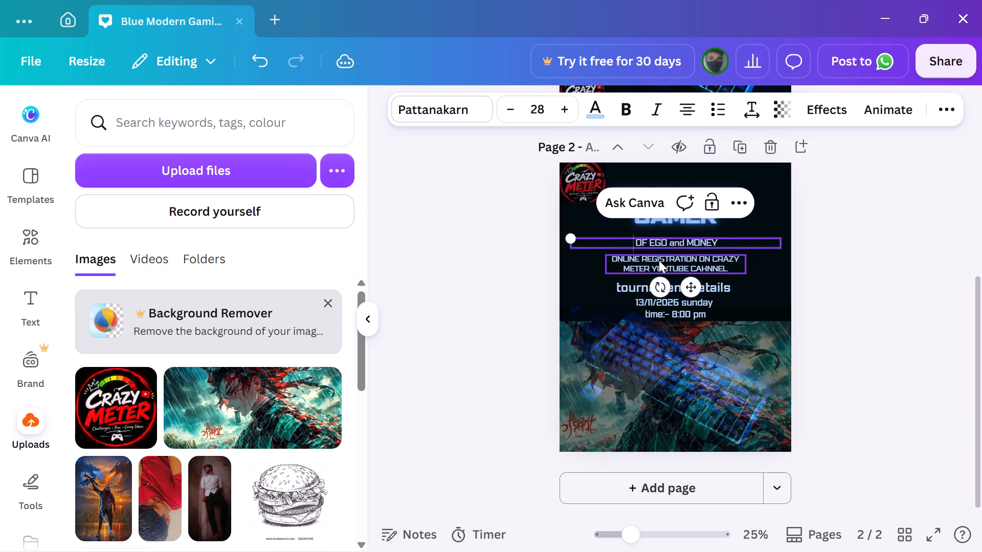
{"action": "type", "text": "FIGHT"}
Rewrite "and" in capitals so the page 2 tagline reads "FIGHT OF EGO AND MONEY".
{"action": "key", "text": "Right"}
{"action": "key", "text": "Right"}
{"action": "key", "text": "Right"}
{"action": "key", "text": "Right"}
{"action": "key", "text": "Right"}
{"action": "key", "text": "Right"}
{"action": "key", "text": "Right"}
{"action": "key", "text": "Right"}
{"action": "key", "text": "Right"}
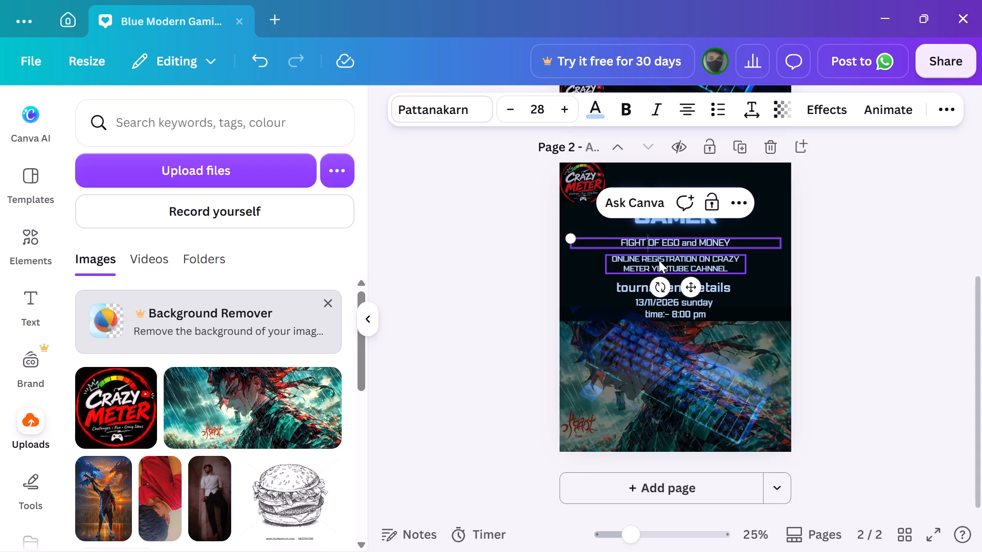
{"action": "key", "text": "Right"}
{"action": "key", "text": "Right"}
{"action": "key", "text": "Left"}
{"action": "key", "text": "Left"}
{"action": "key", "text": "BackSpace"}
{"action": "key", "text": "a"}
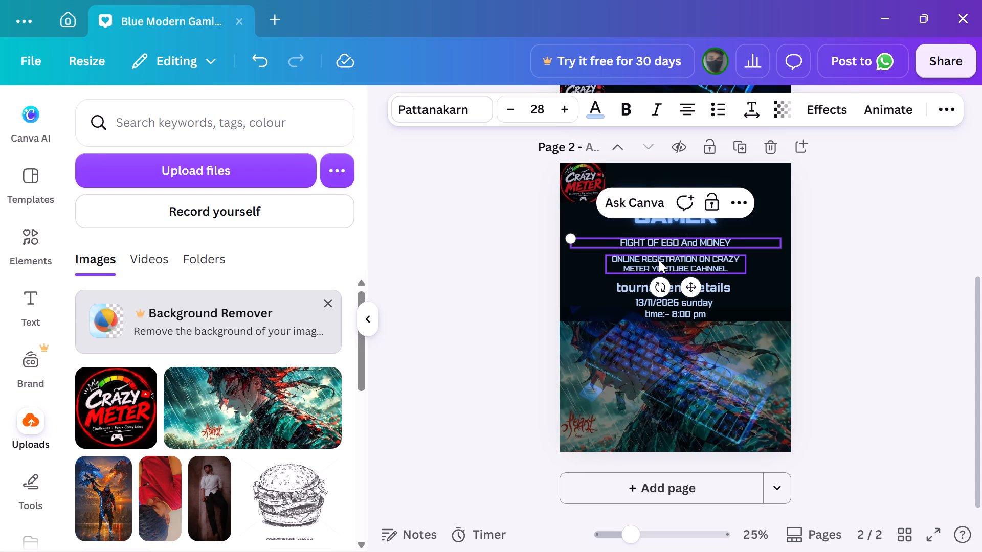
{"action": "key", "text": "Down"}
{"action": "key", "text": "Down"}
{"action": "key", "text": "Down"}
{"action": "key", "text": "Left"}
{"action": "key", "text": "Left"}
{"action": "key", "text": "Left"}
{"action": "key", "text": "Left"}
{"action": "key", "text": "Left"}
{"action": "key", "text": "Left"}
{"action": "key", "text": "BackSpace"}
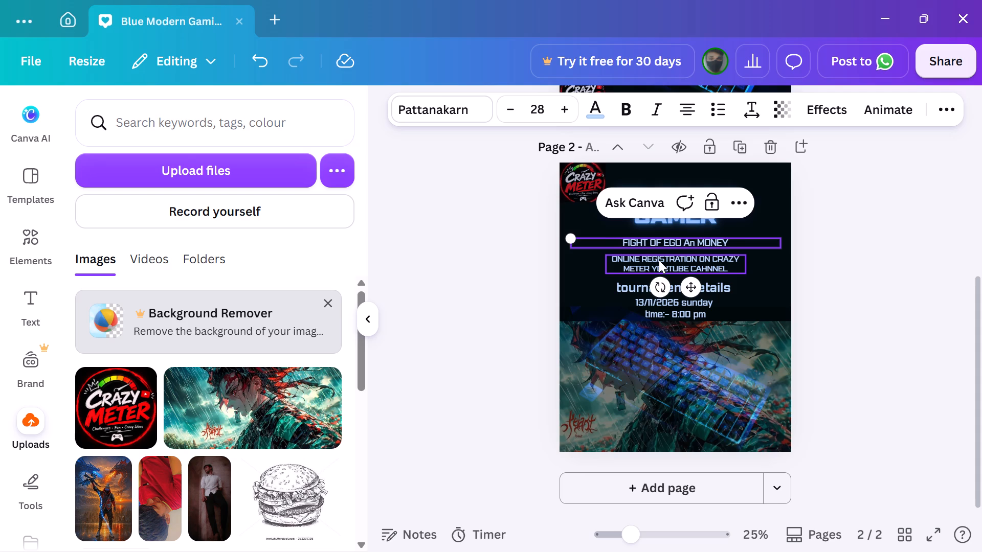
{"action": "key", "text": "BackSpace"}
{"action": "type", "text": "ND"}
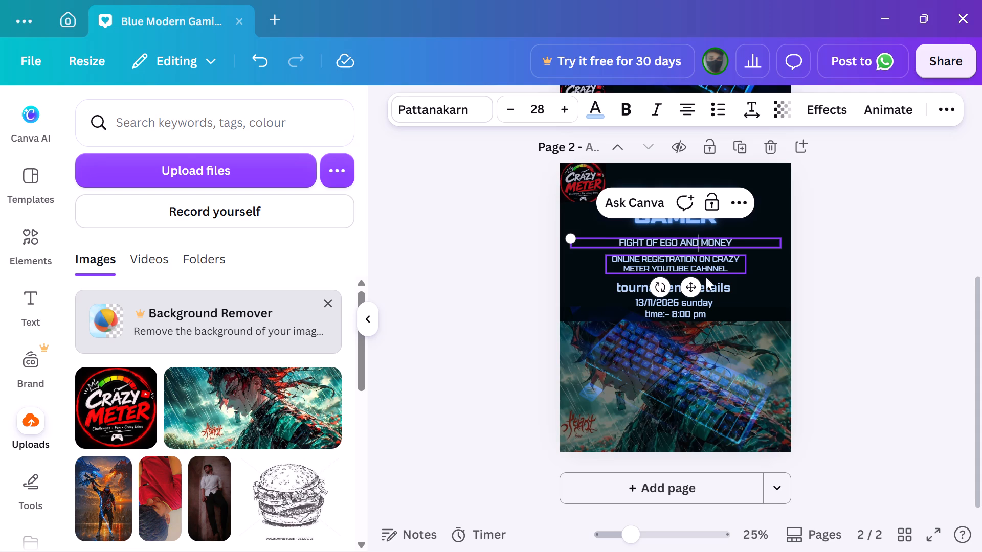
{"action": "left_click", "coordinate": [830, 305]}
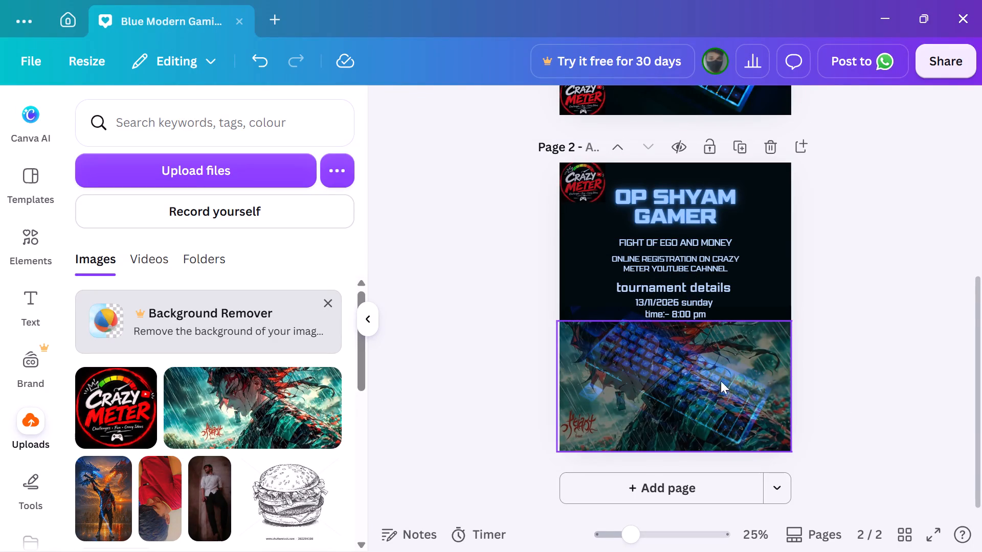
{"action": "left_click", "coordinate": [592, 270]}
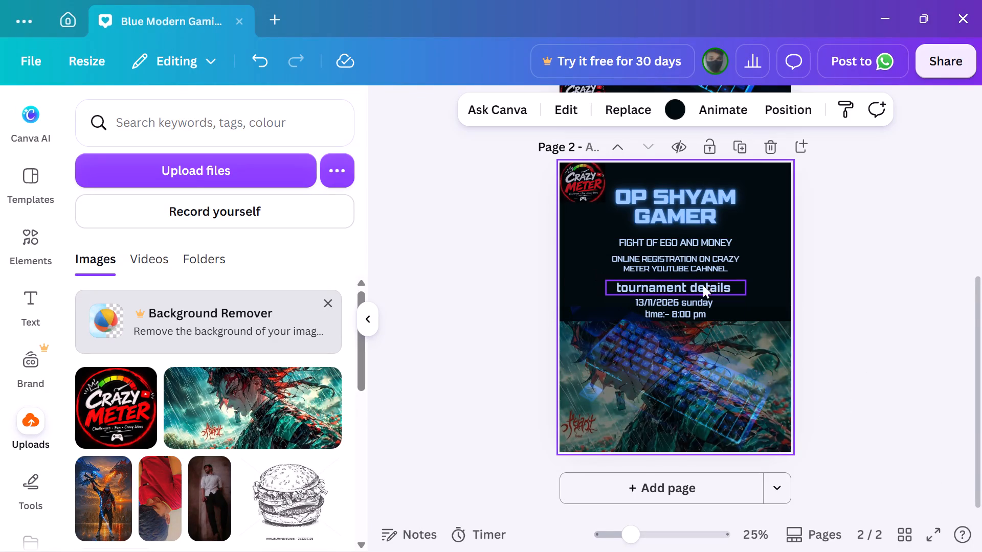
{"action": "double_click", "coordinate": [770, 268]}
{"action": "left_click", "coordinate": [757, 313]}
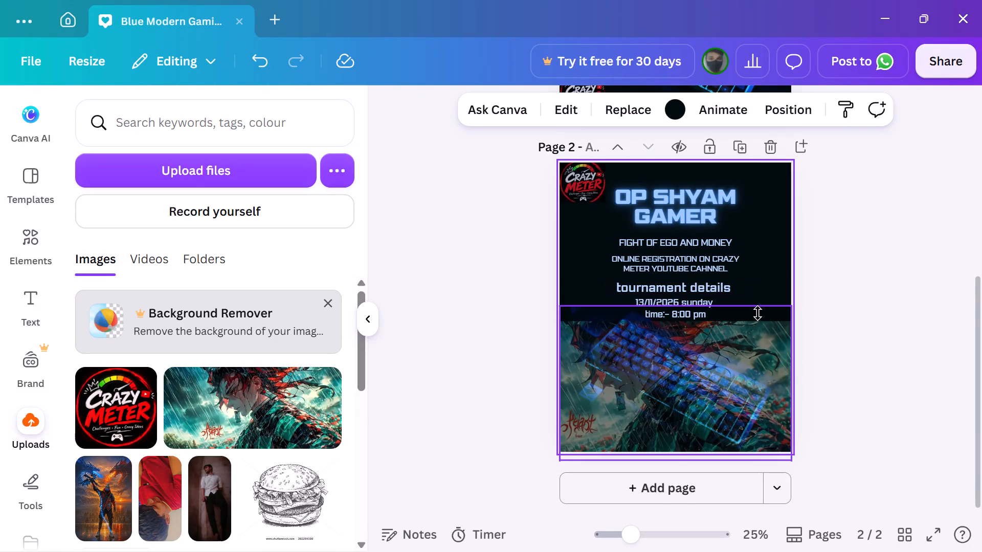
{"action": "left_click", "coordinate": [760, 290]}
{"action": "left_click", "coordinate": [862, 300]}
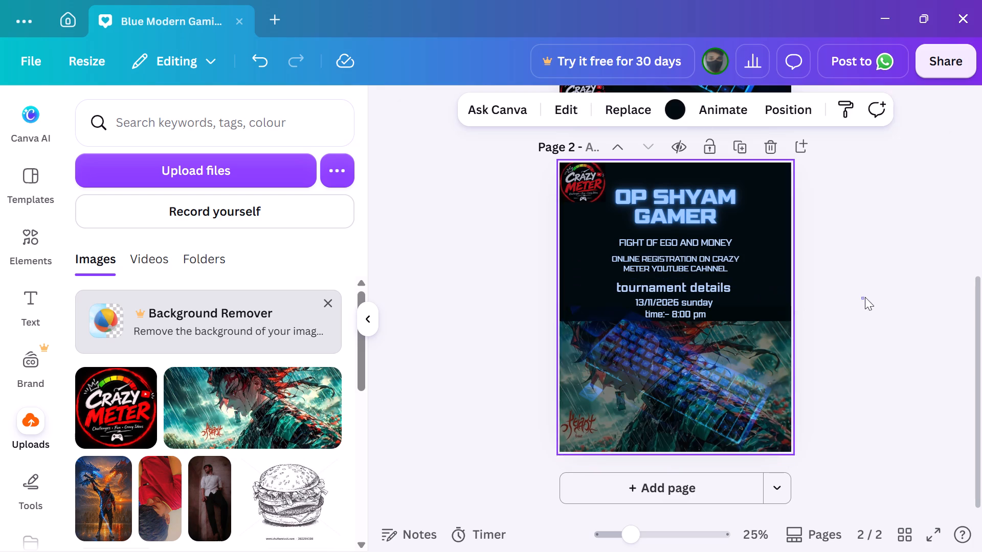
Move the blue keyboard image on page 2 up to fill the top part of the page behind the tournament text.
{"action": "left_click", "coordinate": [777, 236]}
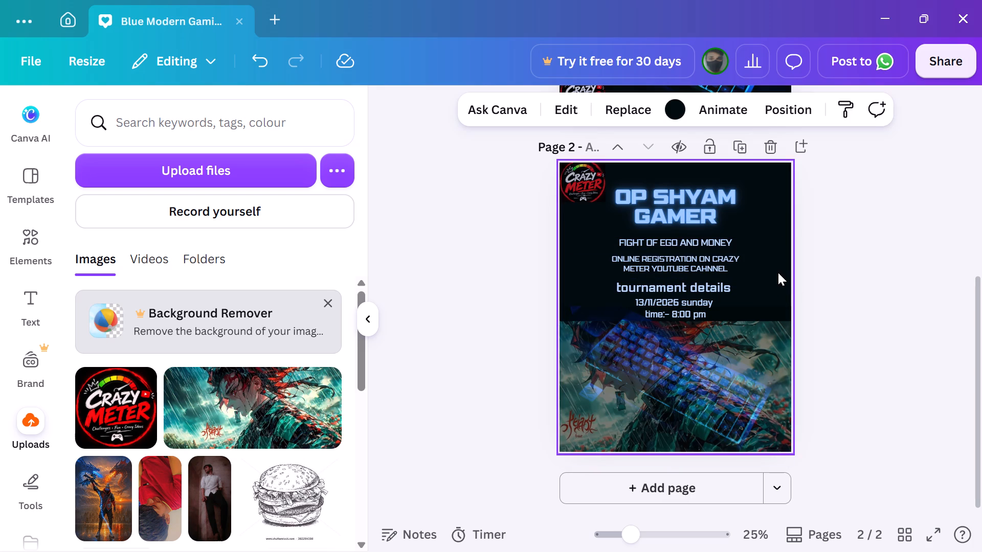
{"action": "triple_click", "coordinate": [778, 278]}
{"action": "left_click", "coordinate": [747, 343]}
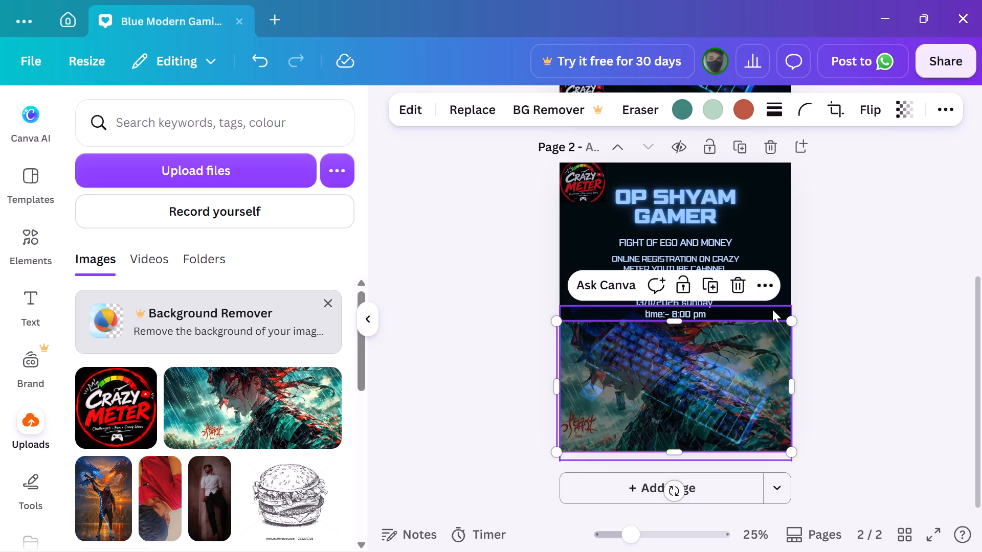
{"action": "left_click_drag", "start_coordinate": [772, 309], "coordinate": [777, 292]}
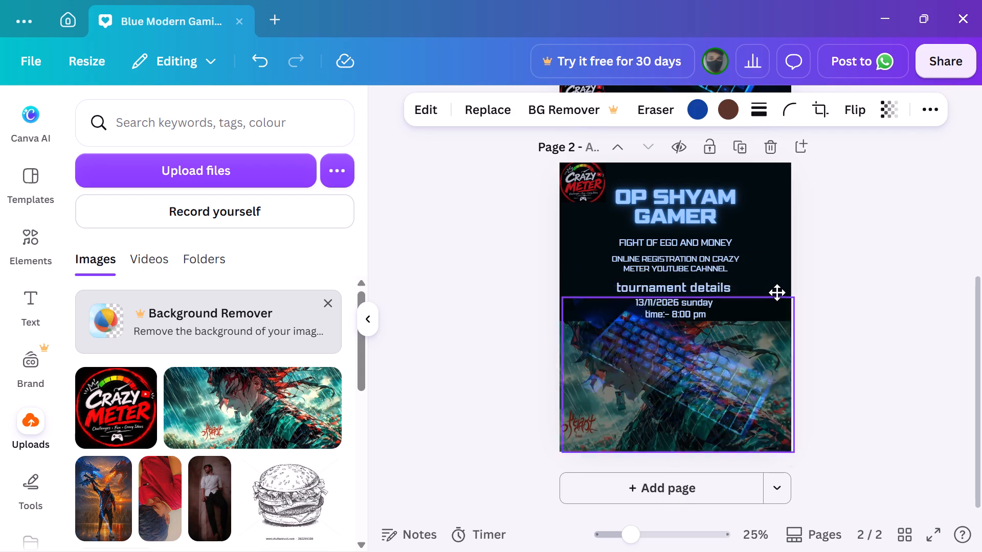
{"action": "left_click_drag", "start_coordinate": [777, 292], "coordinate": [772, 167]}
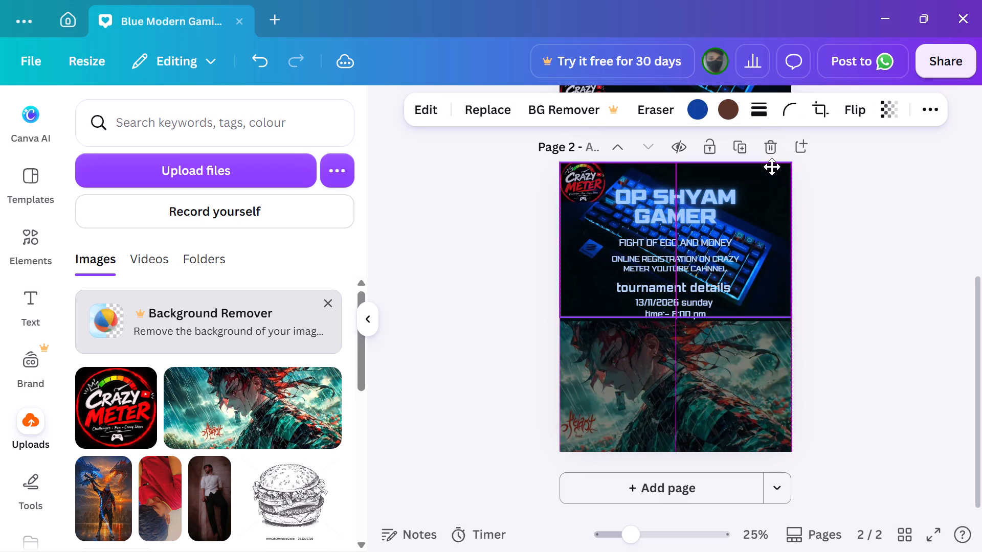
{"action": "left_click_drag", "start_coordinate": [772, 167], "coordinate": [771, 170]}
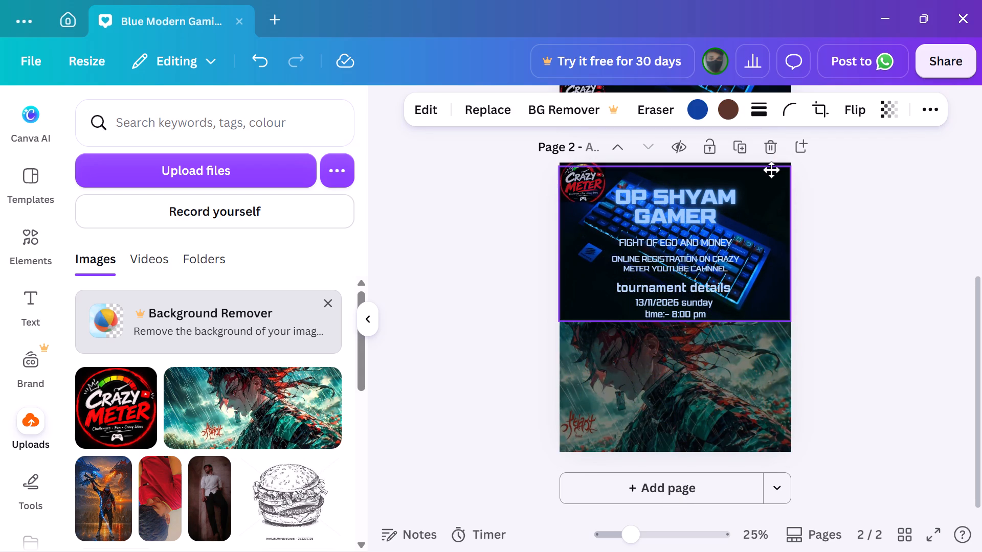
{"action": "left_click_drag", "start_coordinate": [771, 170], "coordinate": [771, 167]}
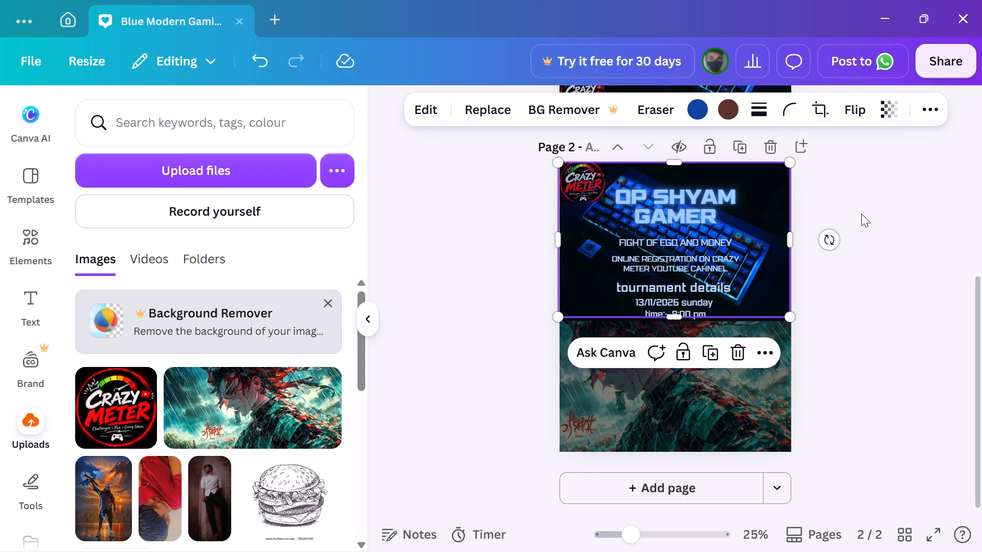
{"action": "left_click", "coordinate": [861, 214]}
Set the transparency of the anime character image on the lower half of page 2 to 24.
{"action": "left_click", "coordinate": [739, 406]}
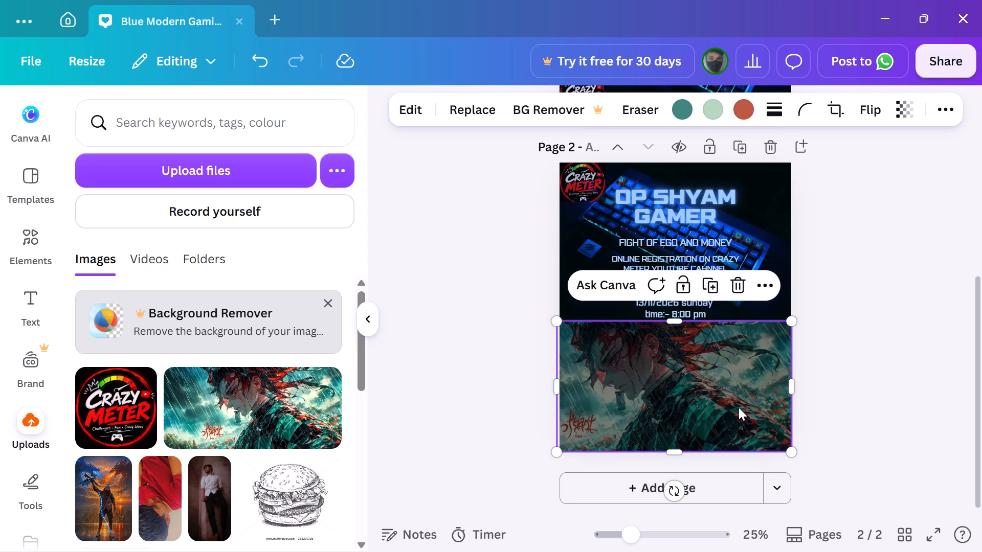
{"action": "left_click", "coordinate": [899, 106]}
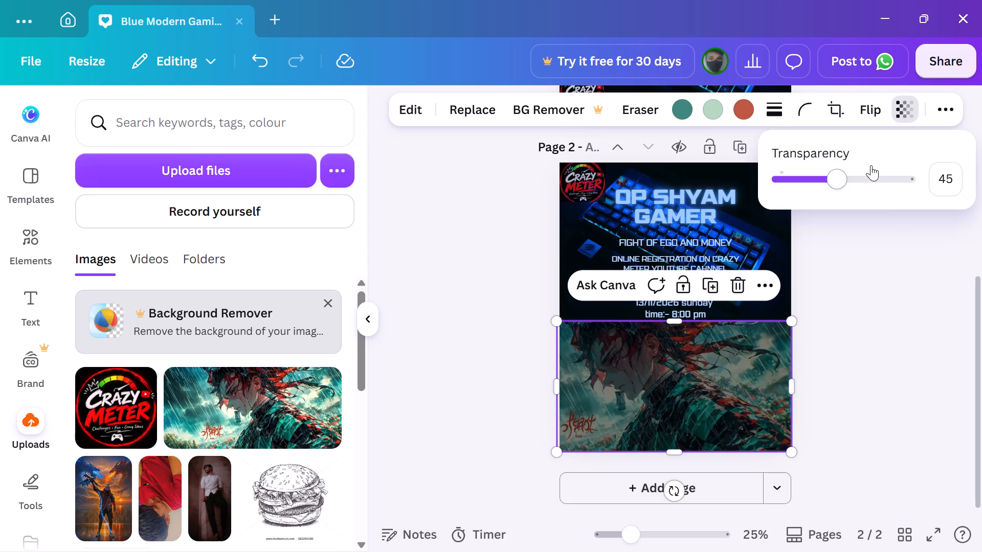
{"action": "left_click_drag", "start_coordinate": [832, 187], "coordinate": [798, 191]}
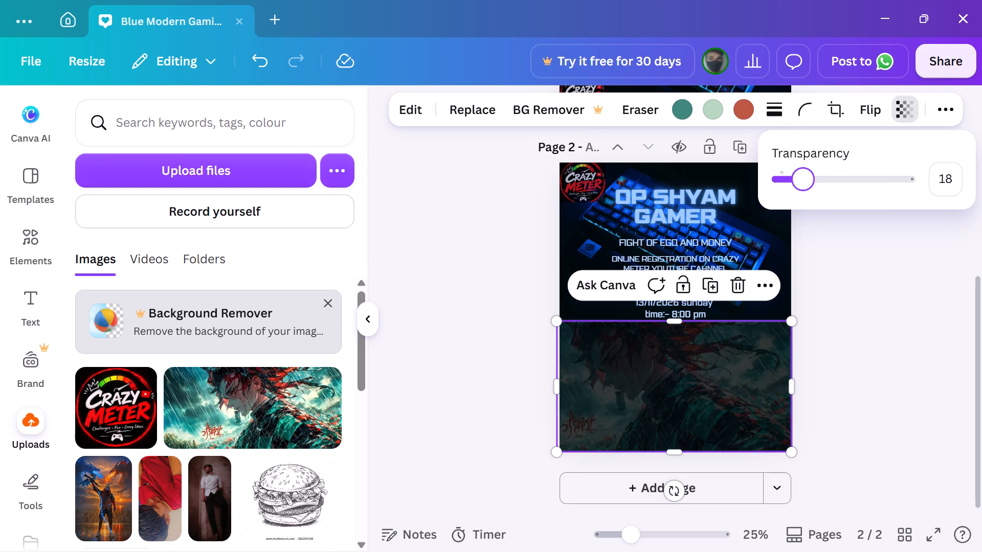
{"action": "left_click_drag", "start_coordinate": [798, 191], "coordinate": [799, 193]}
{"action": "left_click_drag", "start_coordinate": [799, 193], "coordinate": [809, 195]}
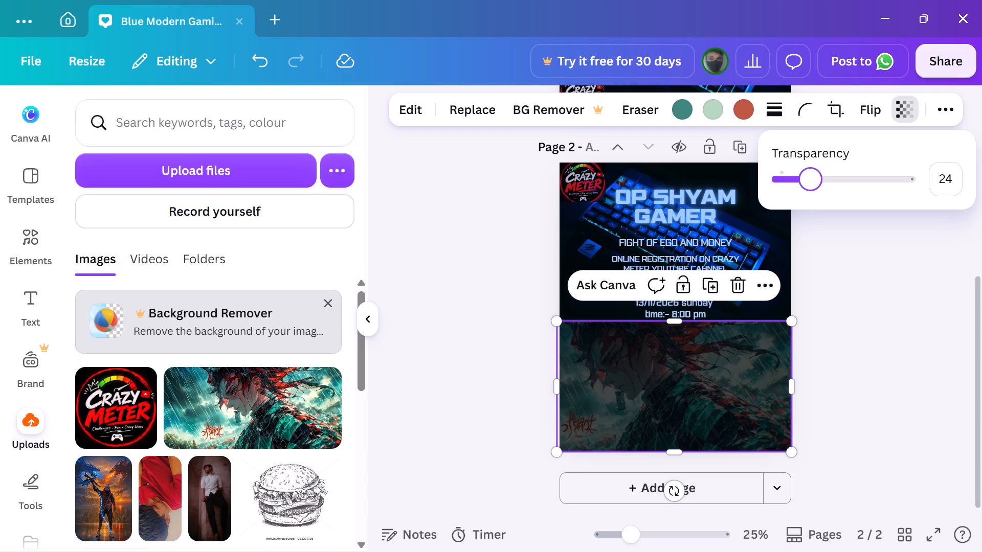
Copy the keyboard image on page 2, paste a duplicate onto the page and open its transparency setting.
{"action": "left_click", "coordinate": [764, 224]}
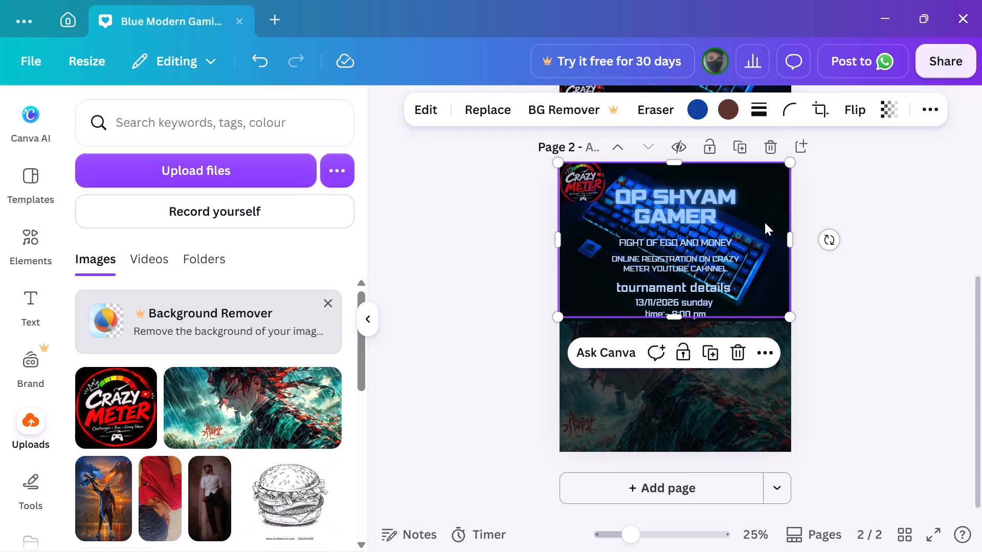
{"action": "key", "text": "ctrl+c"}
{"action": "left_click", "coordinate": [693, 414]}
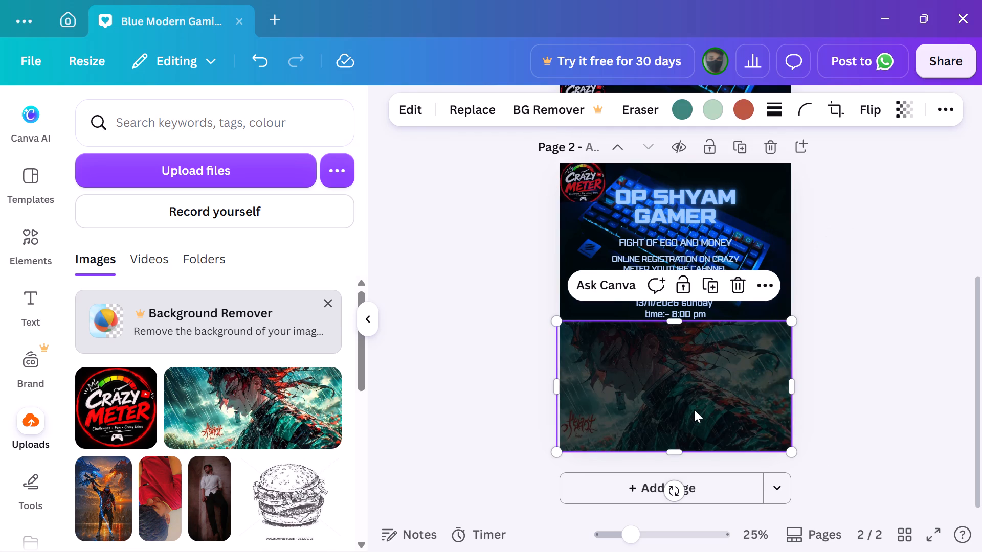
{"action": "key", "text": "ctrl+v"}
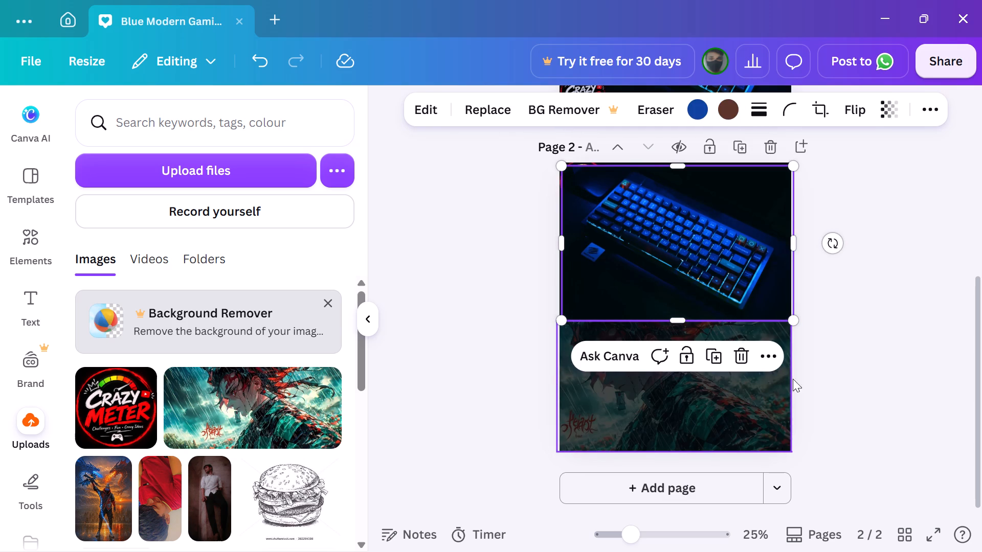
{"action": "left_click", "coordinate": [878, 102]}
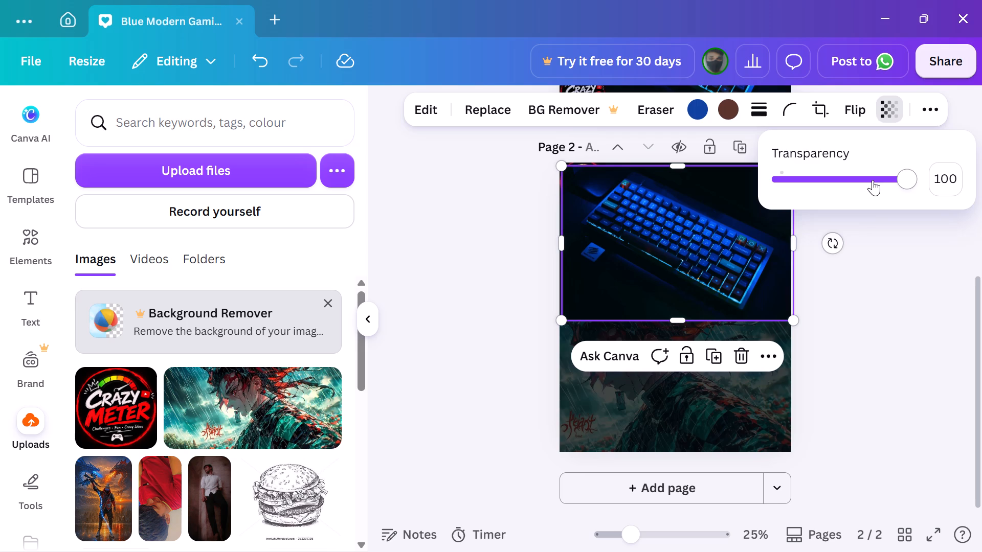
Set the transparency of the anime character image on page 2 to 0.
{"action": "left_click", "coordinate": [732, 417]}
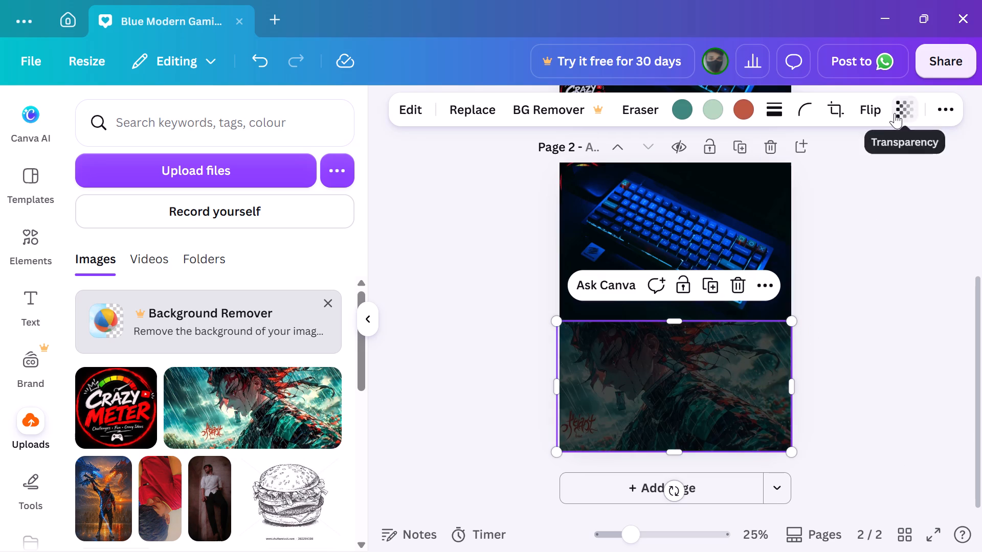
{"action": "left_click", "coordinate": [895, 113]}
{"action": "left_click_drag", "start_coordinate": [809, 182], "coordinate": [802, 185]}
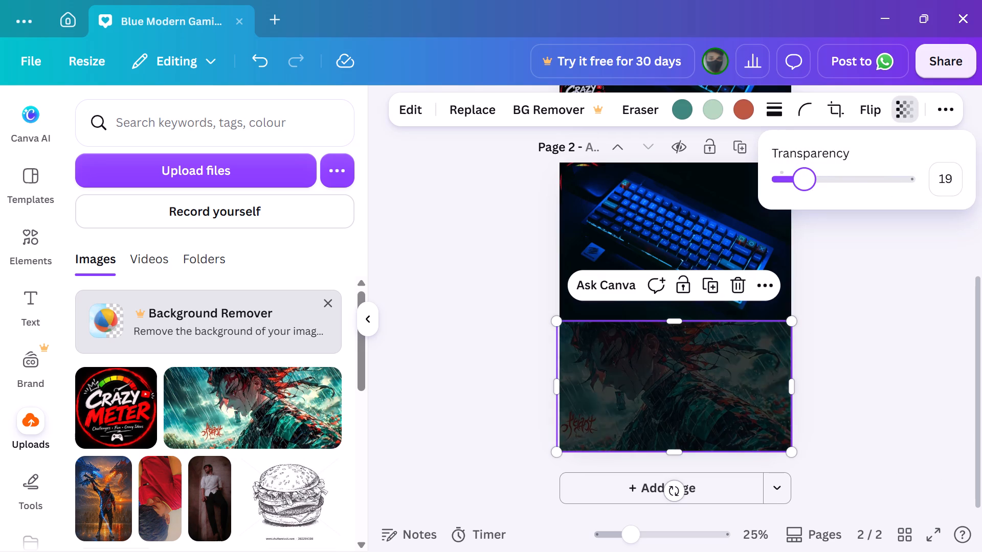
{"action": "left_click_drag", "start_coordinate": [802, 185], "coordinate": [771, 194]}
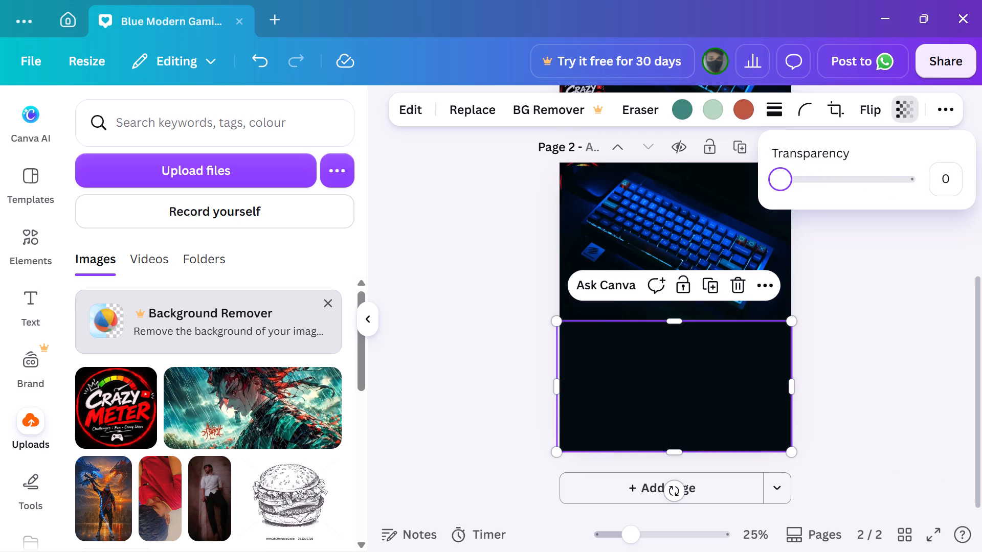
{"action": "left_click_drag", "start_coordinate": [771, 194], "coordinate": [772, 194]}
Move the invisible anime character image mostly off page 2, past the page's right edge.
{"action": "left_click_drag", "start_coordinate": [774, 389], "coordinate": [780, 446]}
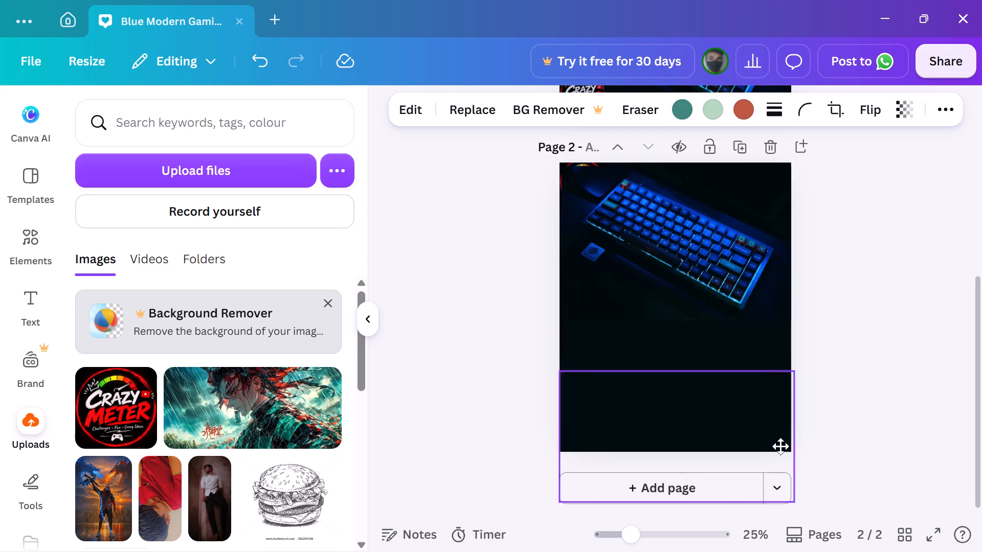
{"action": "left_click_drag", "start_coordinate": [780, 446], "coordinate": [955, 395]}
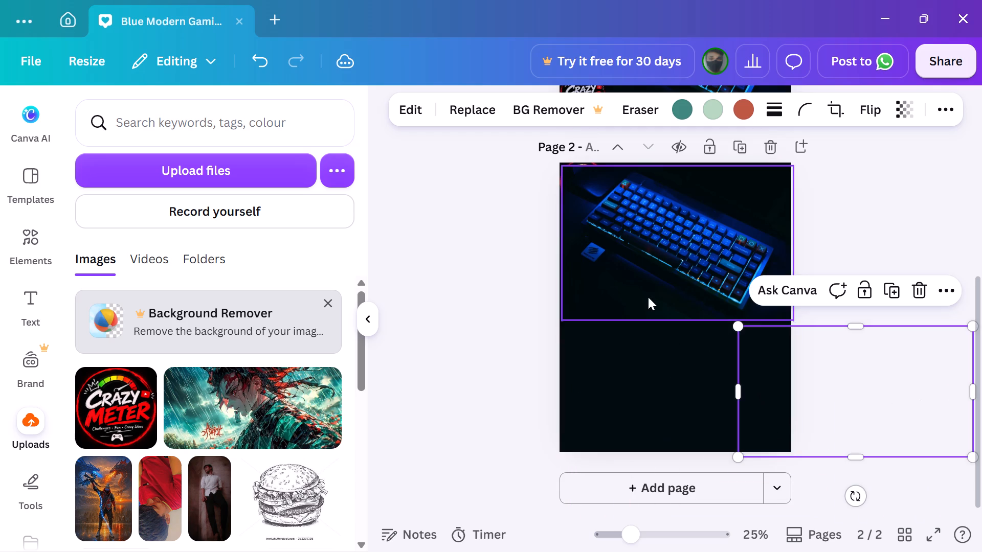
Duplicate the keyboard image on page 2 and place the copy over the lower half of the page.
{"action": "left_click", "coordinate": [639, 271]}
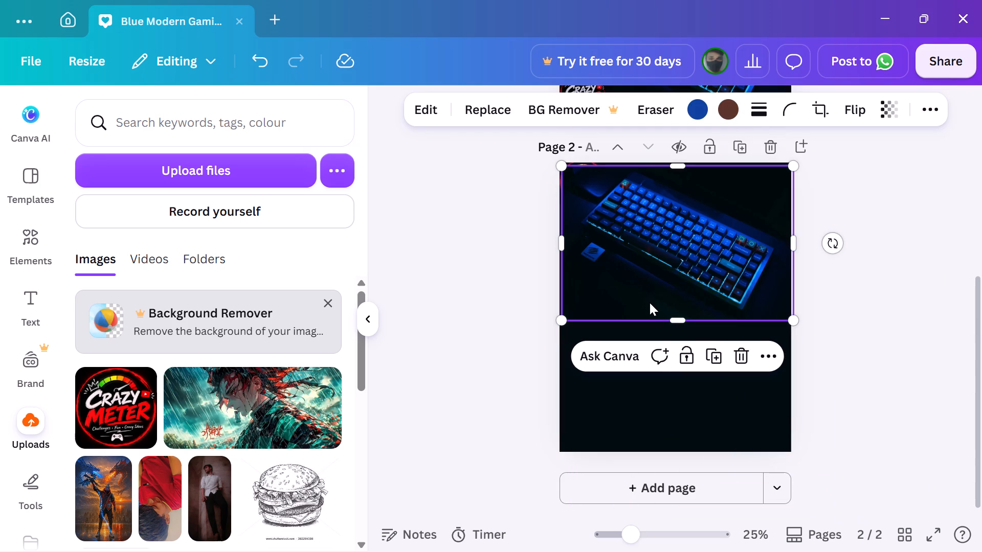
{"action": "key", "text": "ctrl+c"}
{"action": "left_click", "coordinate": [661, 397]}
{"action": "key", "text": "ctrl+v"}
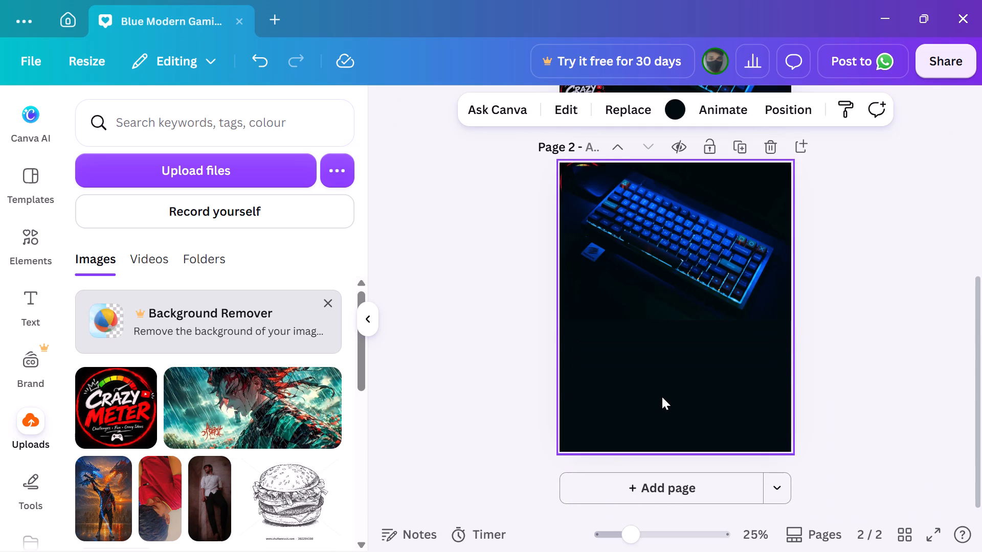
{"action": "left_click_drag", "start_coordinate": [664, 280], "coordinate": [659, 397]}
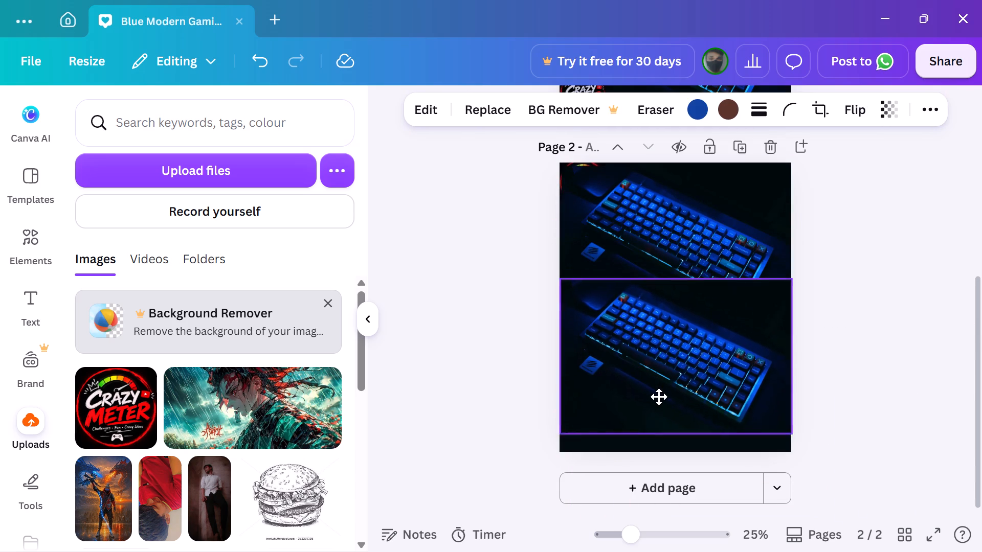
{"action": "left_click_drag", "start_coordinate": [659, 397], "coordinate": [656, 413]}
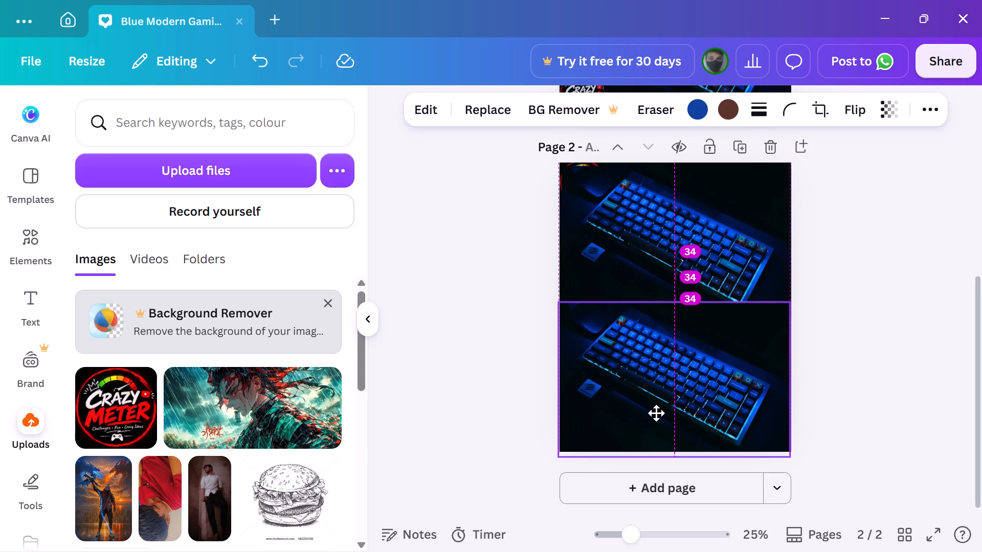
{"action": "left_click_drag", "start_coordinate": [656, 413], "coordinate": [656, 412]}
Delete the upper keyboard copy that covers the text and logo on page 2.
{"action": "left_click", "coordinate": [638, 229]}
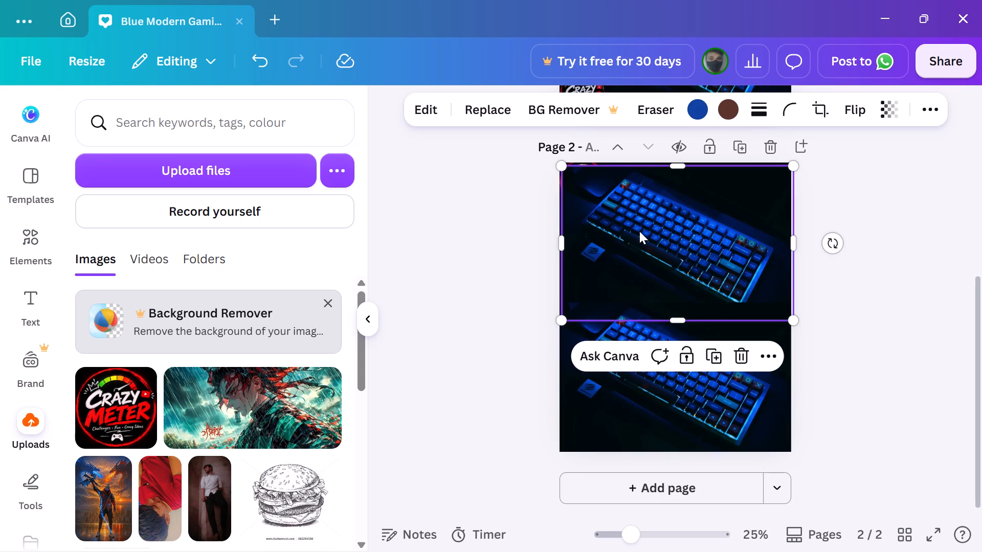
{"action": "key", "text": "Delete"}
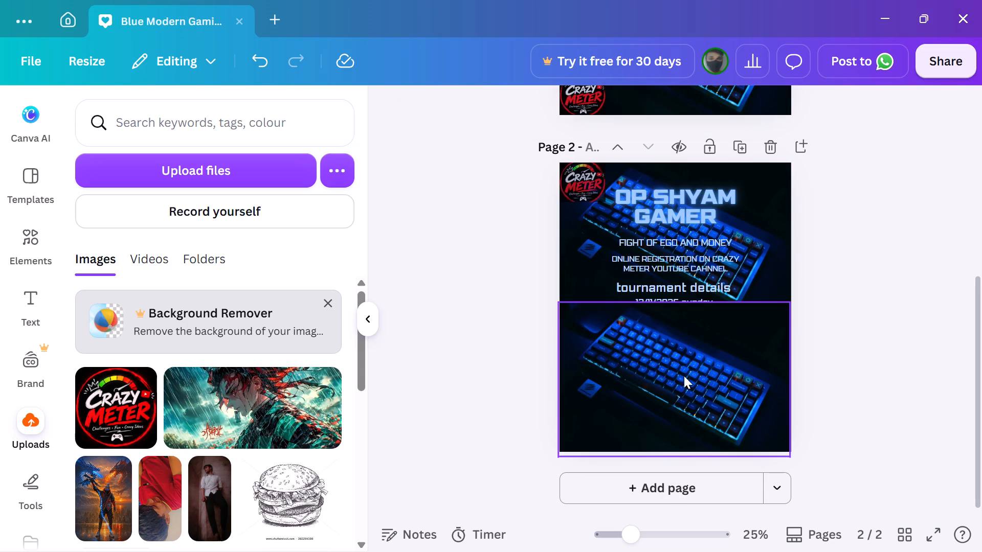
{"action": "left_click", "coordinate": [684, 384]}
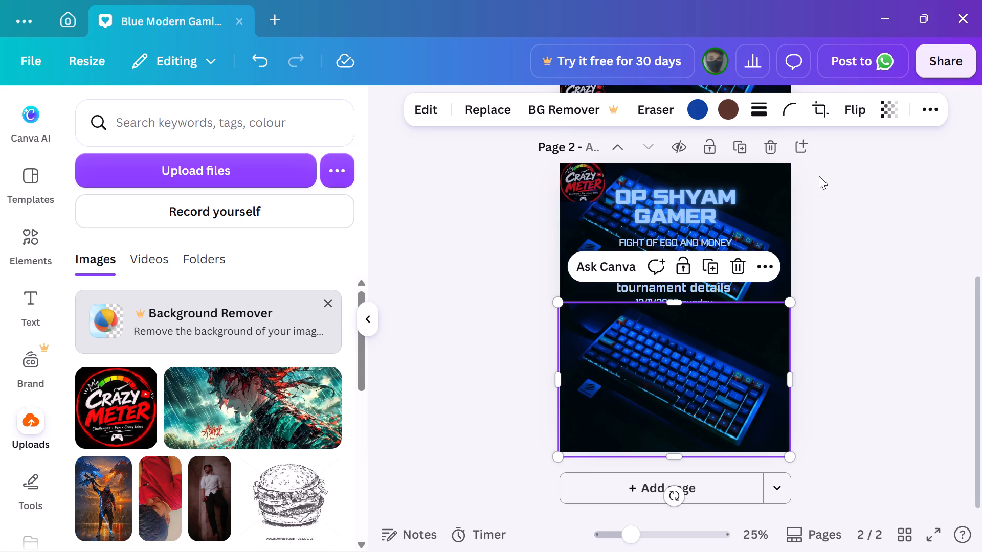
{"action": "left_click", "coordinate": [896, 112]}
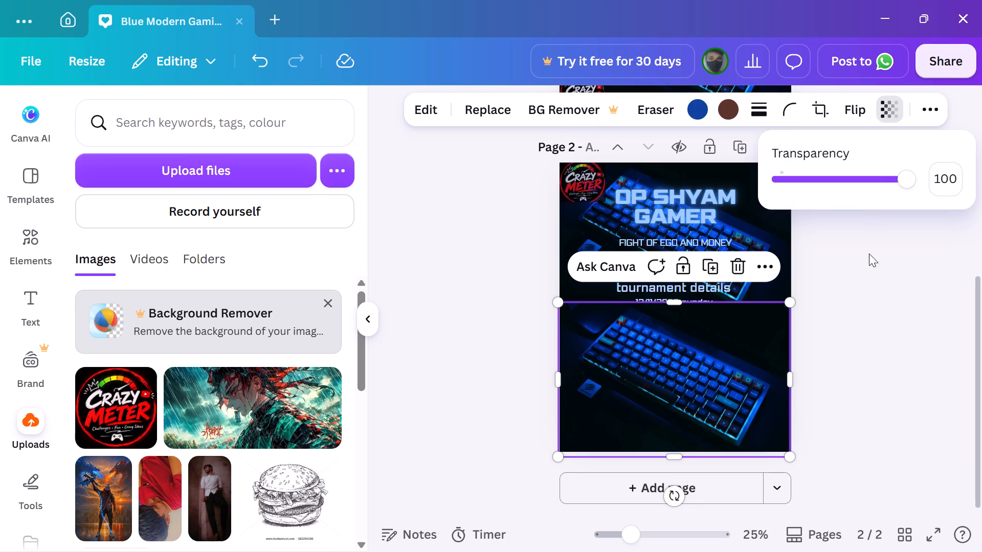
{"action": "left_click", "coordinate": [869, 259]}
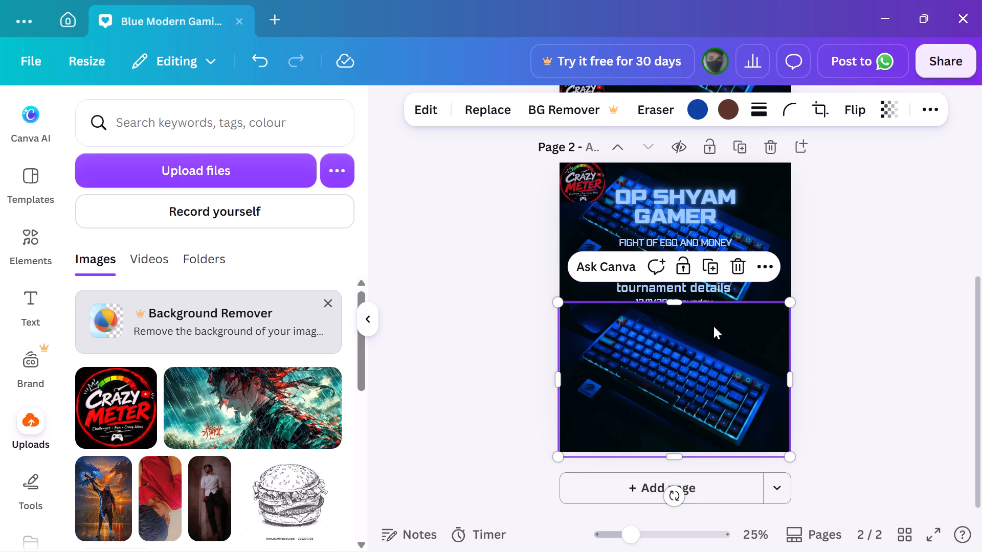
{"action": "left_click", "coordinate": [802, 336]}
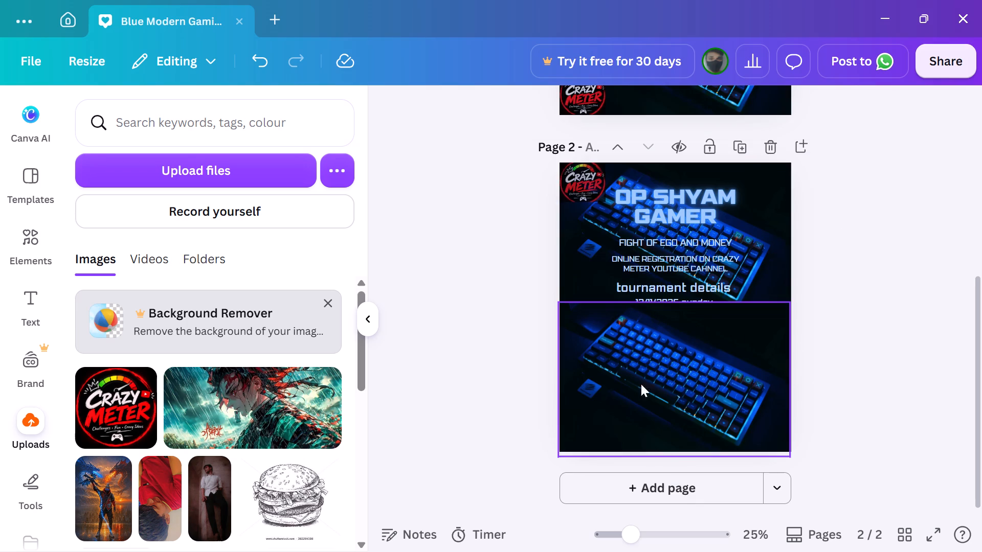
Move the lower keyboard image on page 2 down so it starts just beneath the "time:- 8:00 pm" line.
{"action": "left_click_drag", "start_coordinate": [678, 362], "coordinate": [676, 372]}
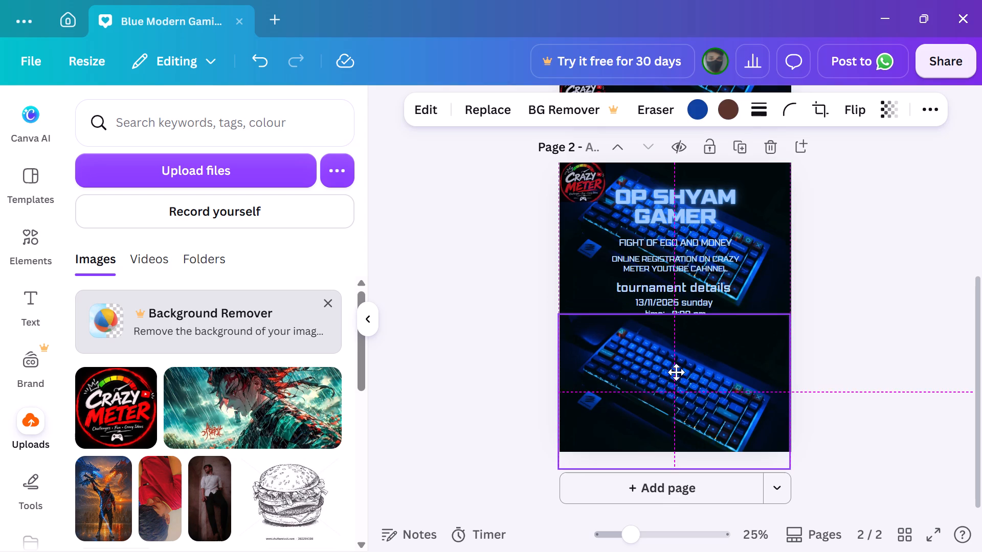
{"action": "left_click_drag", "start_coordinate": [676, 372], "coordinate": [673, 381]}
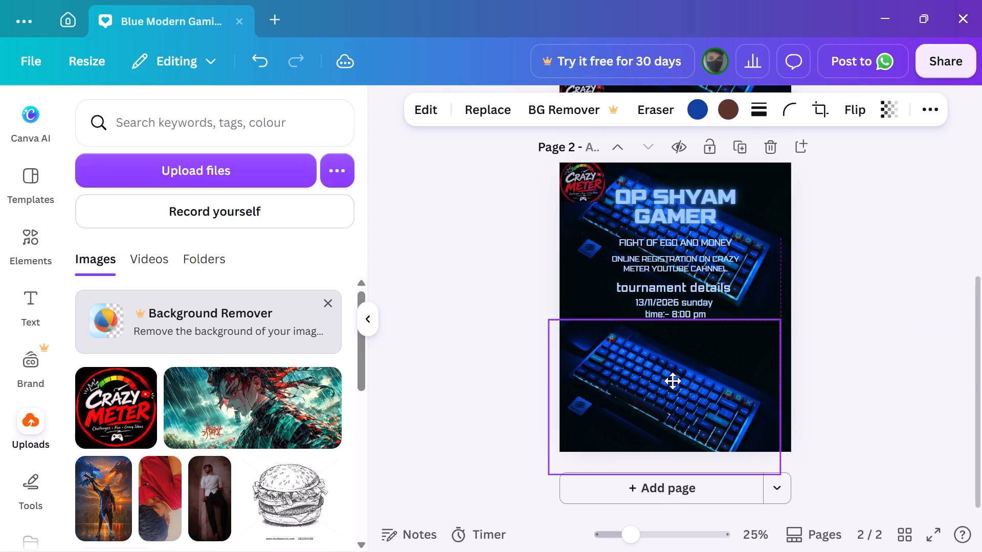
{"action": "left_click_drag", "start_coordinate": [673, 381], "coordinate": [682, 381]}
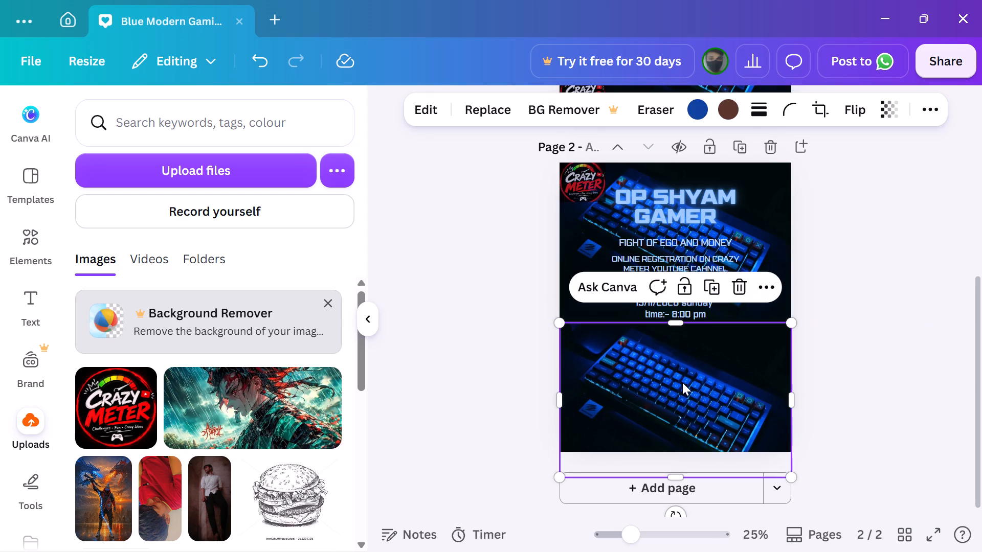
{"action": "left_click", "coordinate": [899, 354]}
Set the transparency of the upper keyboard image behind the page 2 text to 47.
{"action": "left_click", "coordinate": [767, 271]}
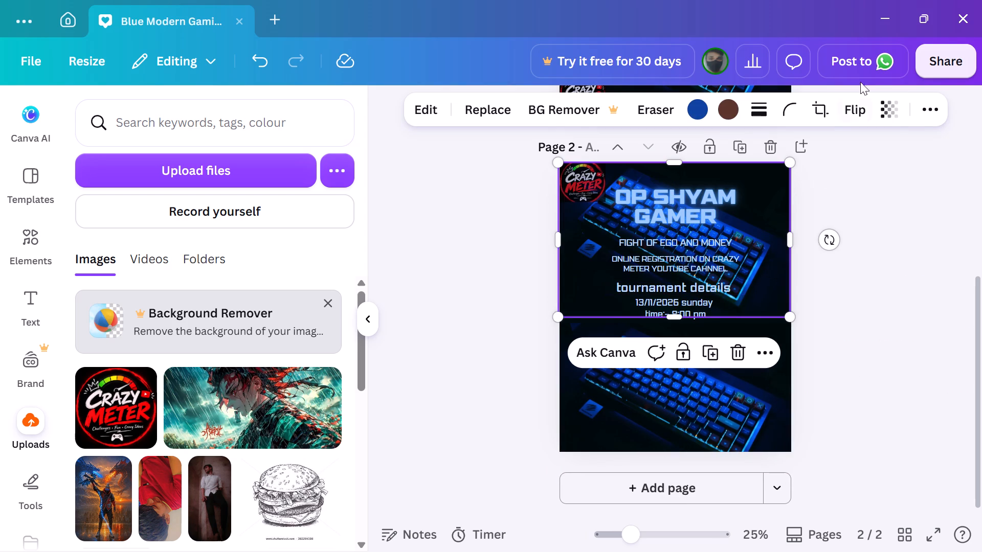
{"action": "left_click", "coordinate": [889, 117]}
{"action": "left_click", "coordinate": [840, 181]}
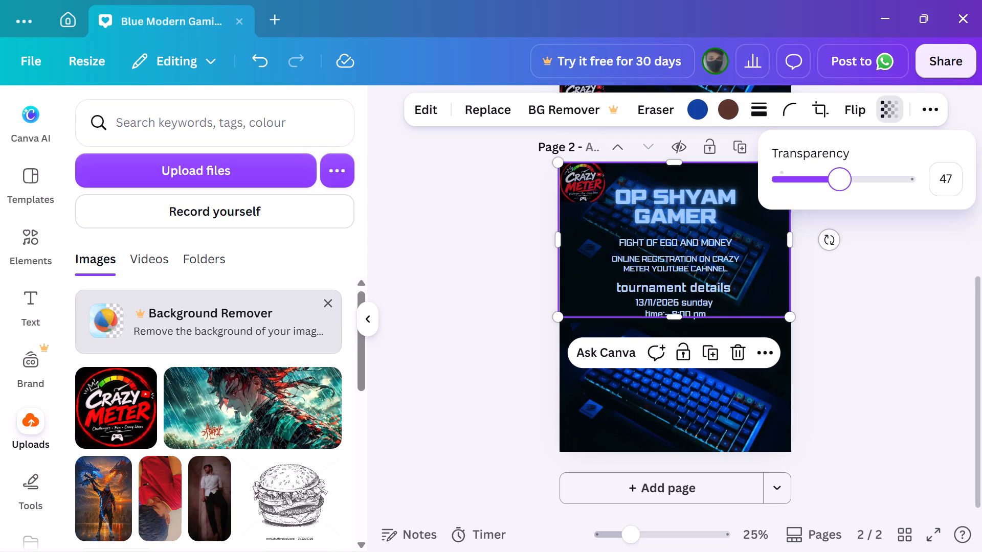
Set the transparency of the upper keyboard image behind the page 2 text to 28.
{"action": "left_click", "coordinate": [814, 184]}
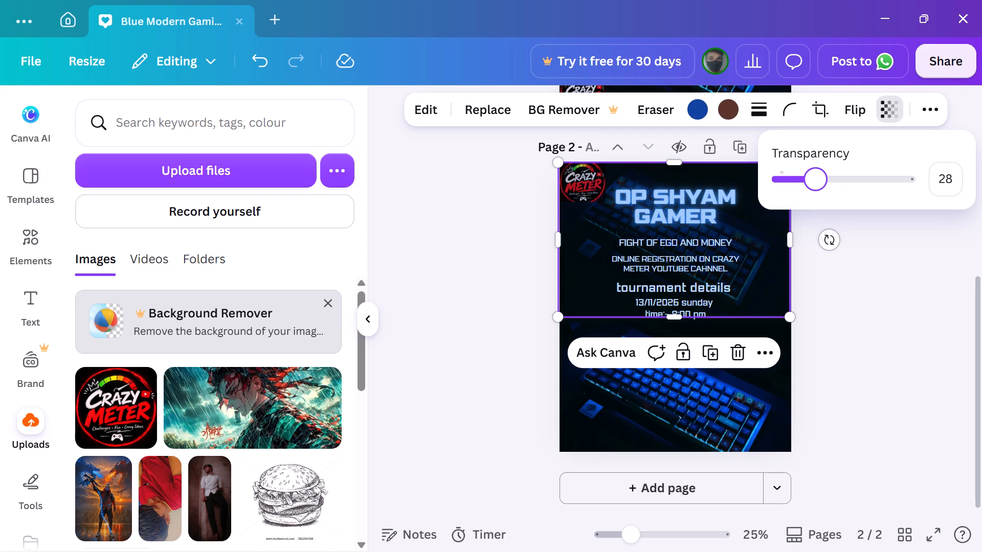
{"action": "left_click", "coordinate": [874, 271]}
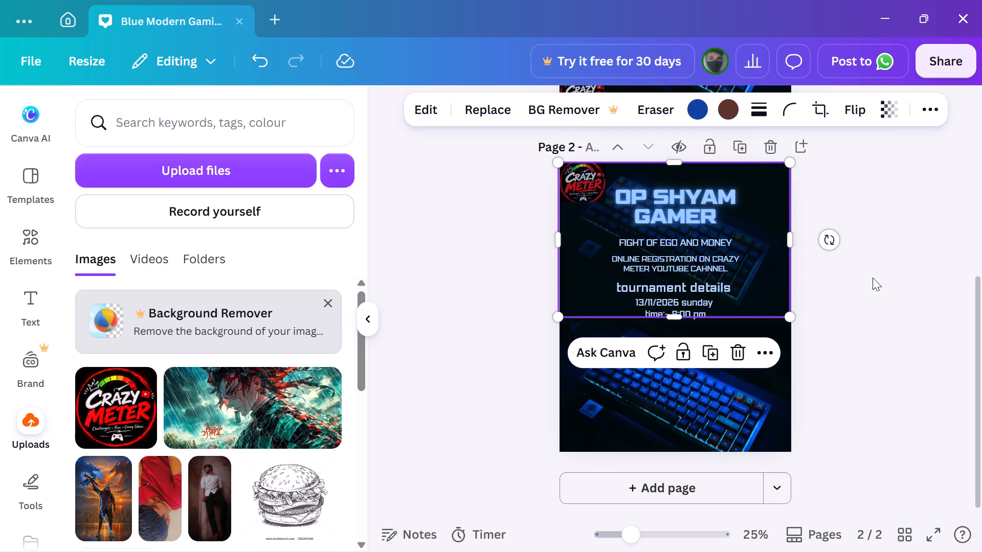
Nudge the lower keyboard image on page 2 slightly further down below the "time:- 8:00 pm" line.
{"action": "left_click_drag", "start_coordinate": [766, 374], "coordinate": [766, 379]}
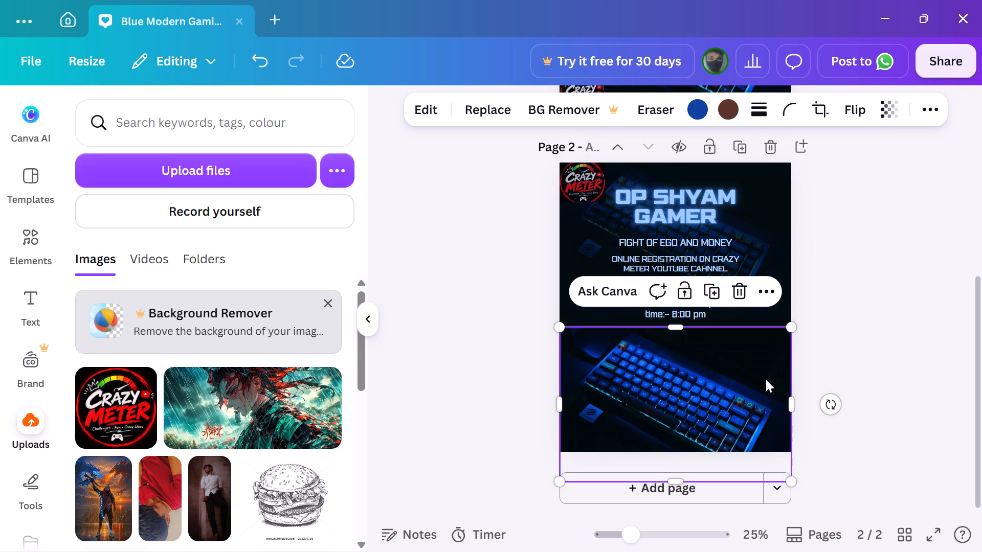
{"action": "left_click", "coordinate": [810, 367]}
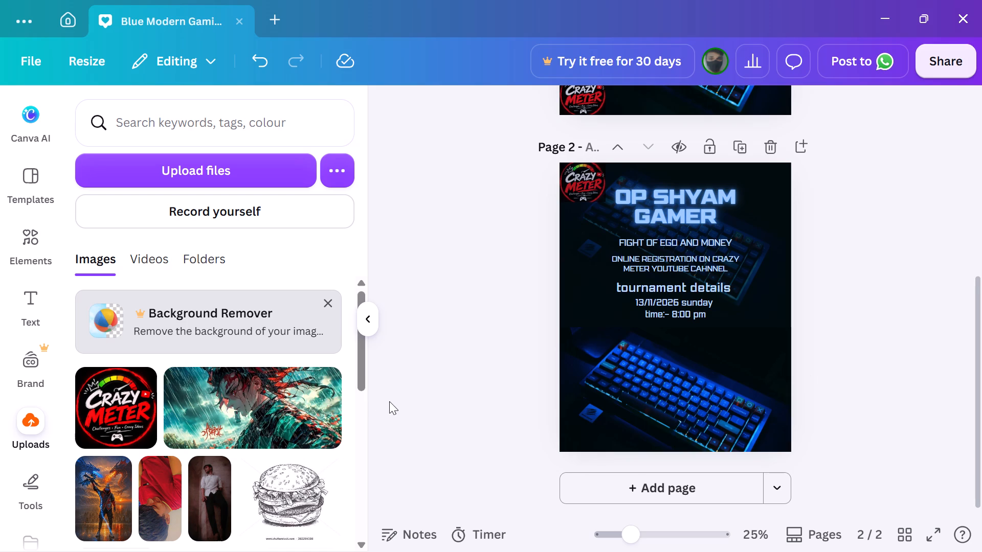
Add the uploaded warrior-and-dragons picture to page 2 and shrink it to a small portrait image.
{"action": "left_click", "coordinate": [116, 507]}
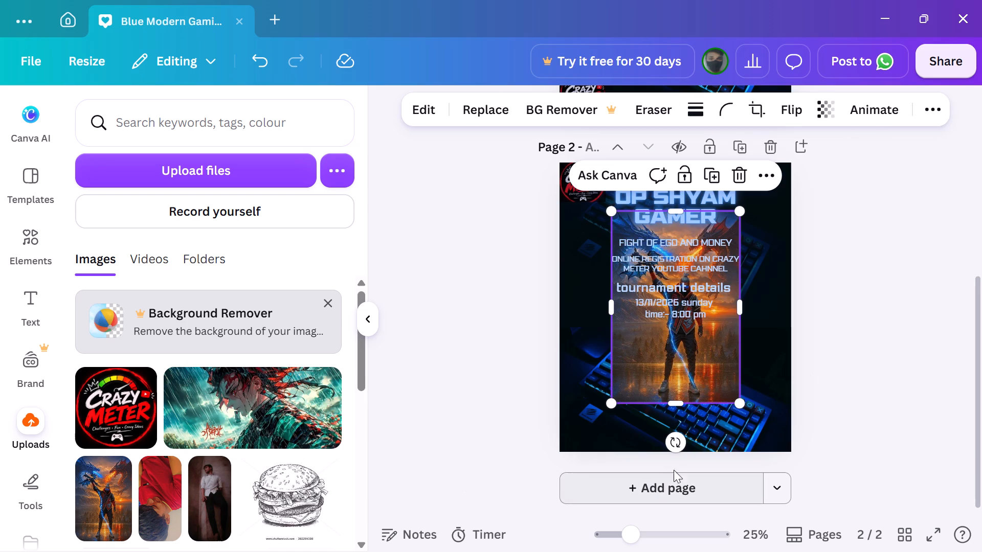
{"action": "left_click_drag", "start_coordinate": [741, 406], "coordinate": [719, 340]}
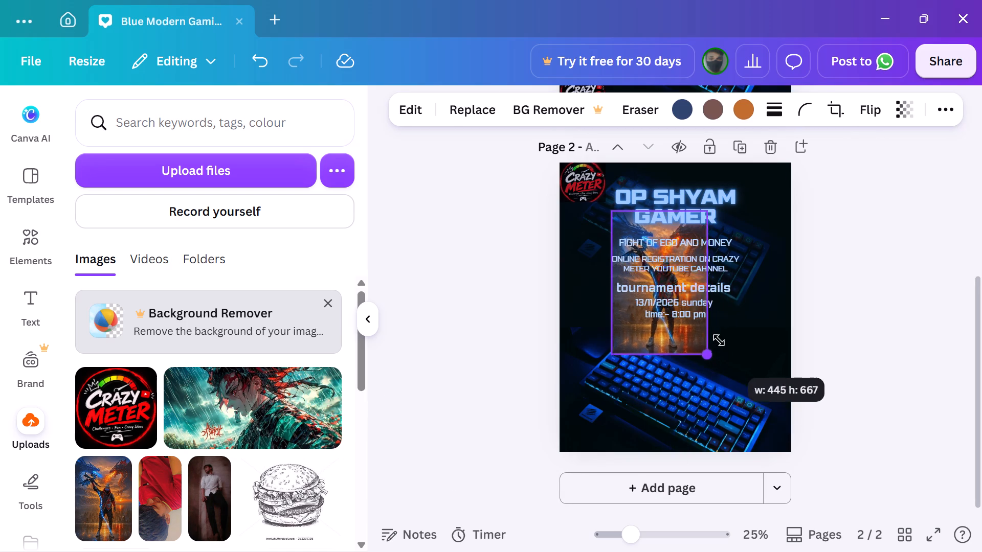
{"action": "left_click_drag", "start_coordinate": [719, 340], "coordinate": [809, 475]}
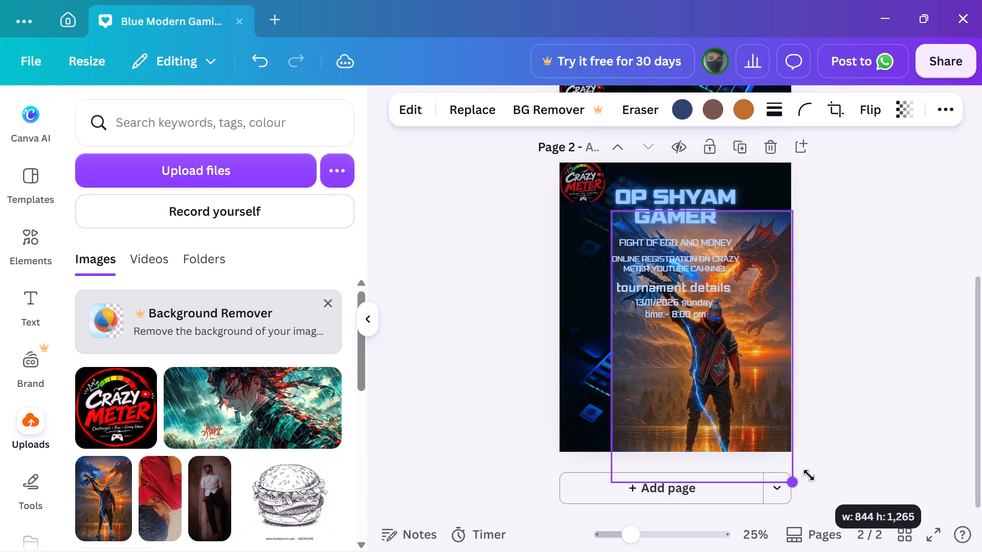
{"action": "left_click_drag", "start_coordinate": [809, 475], "coordinate": [797, 373]}
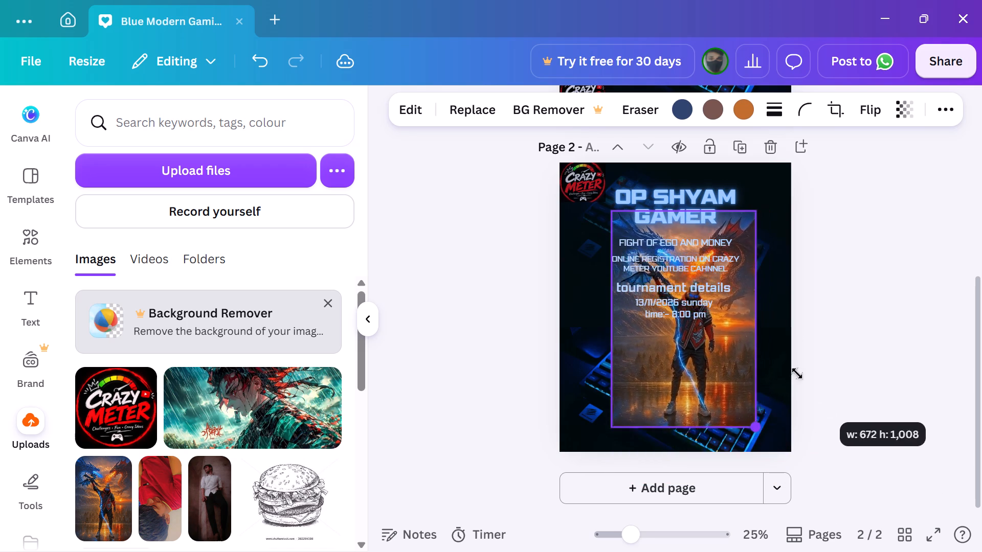
{"action": "left_click_drag", "start_coordinate": [797, 373], "coordinate": [713, 249]}
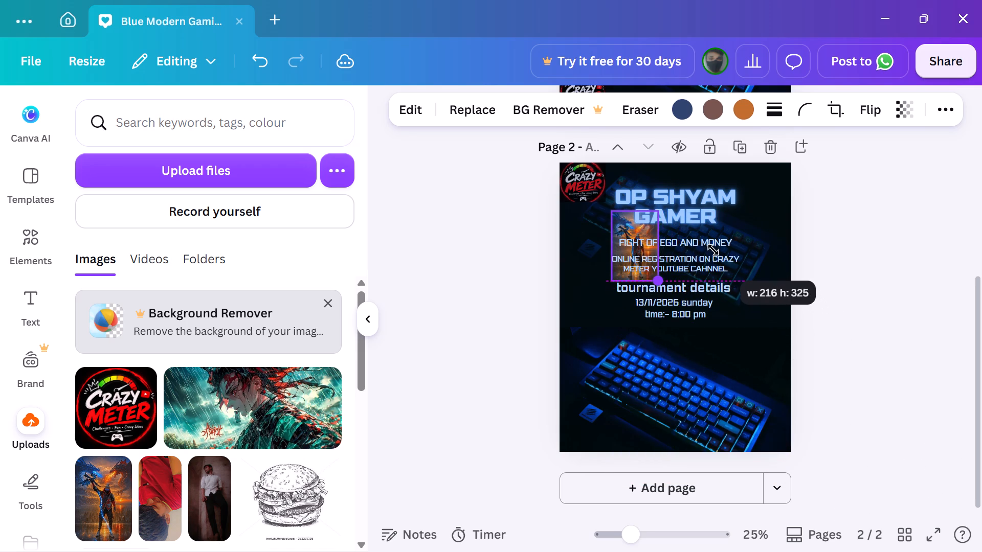
{"action": "left_click_drag", "start_coordinate": [713, 249], "coordinate": [715, 261]}
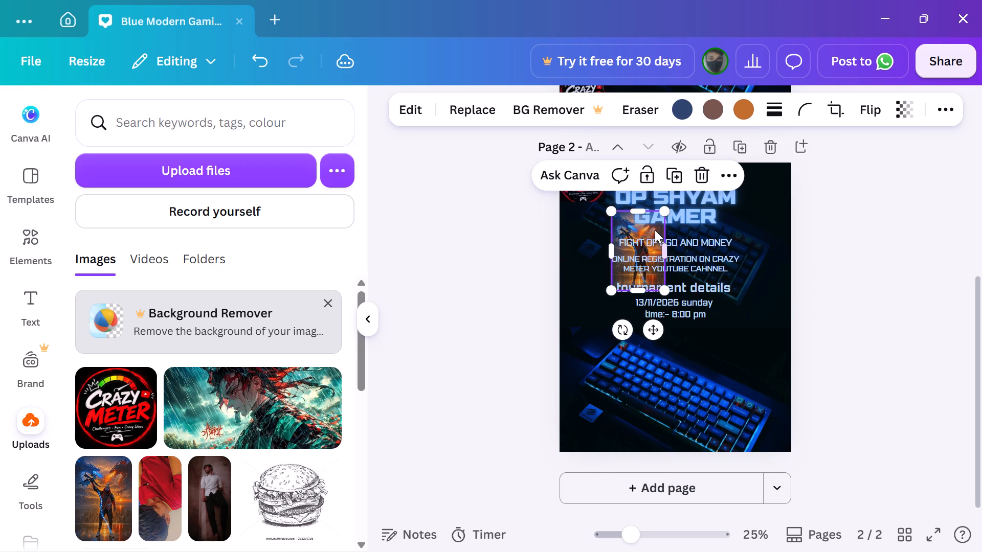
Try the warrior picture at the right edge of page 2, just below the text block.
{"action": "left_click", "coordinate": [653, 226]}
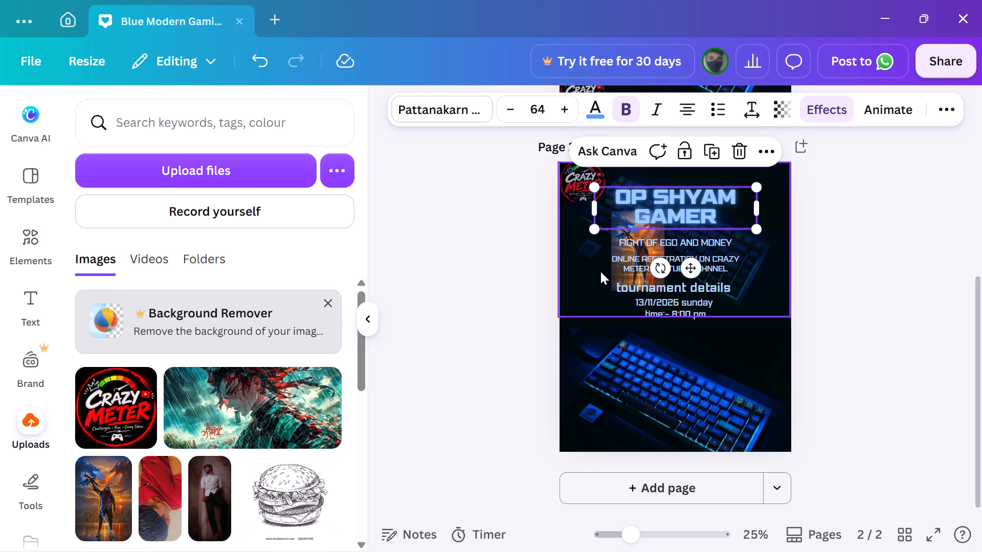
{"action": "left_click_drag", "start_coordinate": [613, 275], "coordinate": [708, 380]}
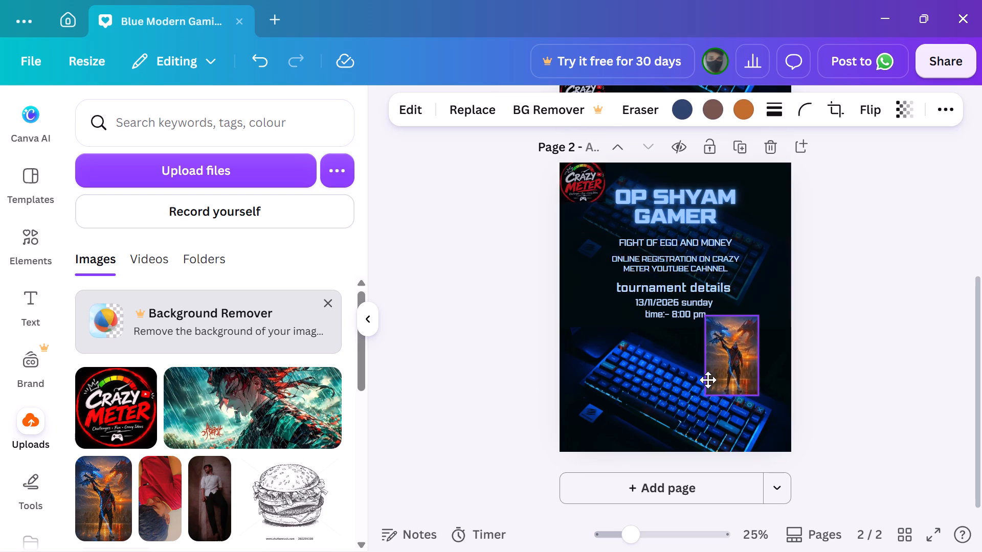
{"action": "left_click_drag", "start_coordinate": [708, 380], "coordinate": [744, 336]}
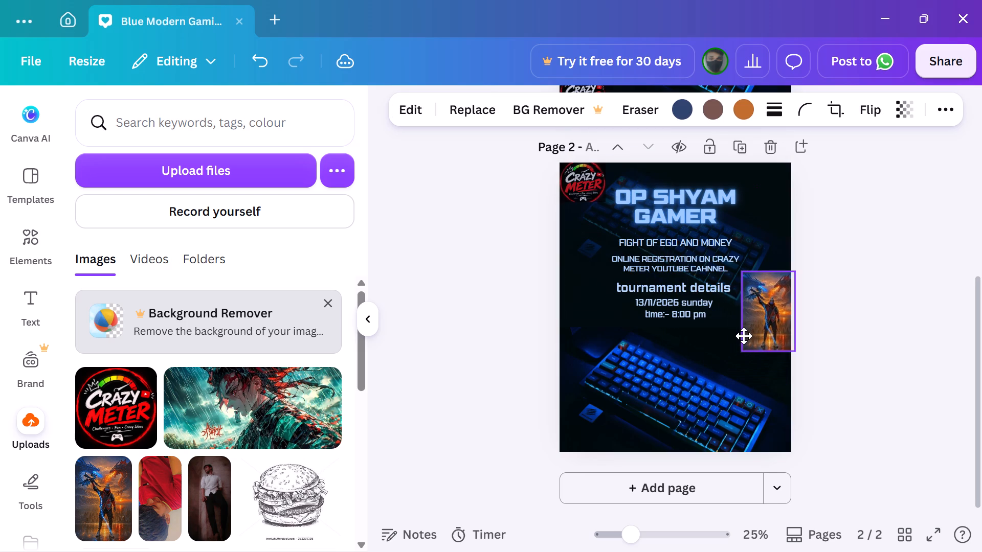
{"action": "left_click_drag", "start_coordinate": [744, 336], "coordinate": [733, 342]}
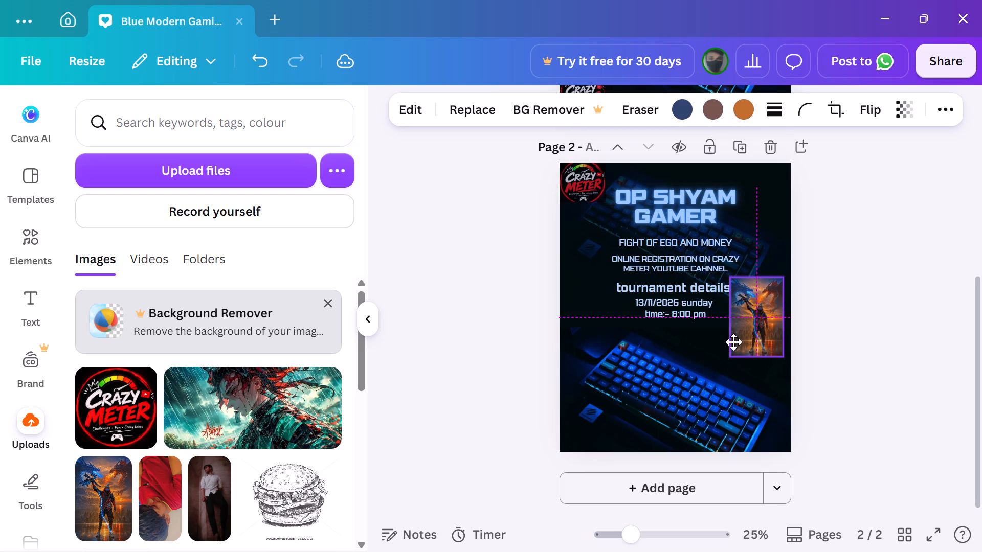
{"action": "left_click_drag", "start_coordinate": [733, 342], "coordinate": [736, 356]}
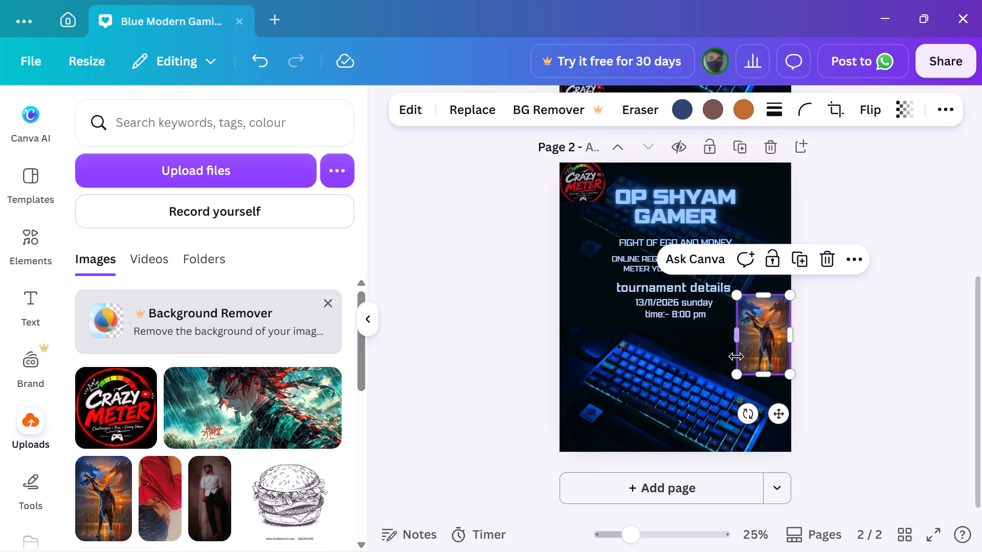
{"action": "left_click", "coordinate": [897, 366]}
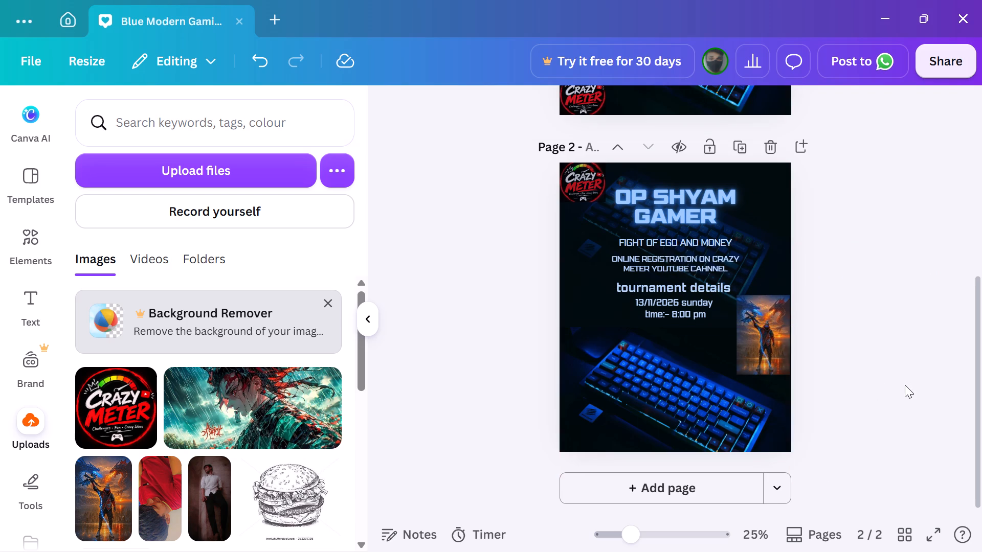
Move the warrior picture over the lower keyboard, enlarge it and centre it beneath the "time:- 8:00 pm" line.
{"action": "left_click_drag", "start_coordinate": [751, 332], "coordinate": [691, 344]}
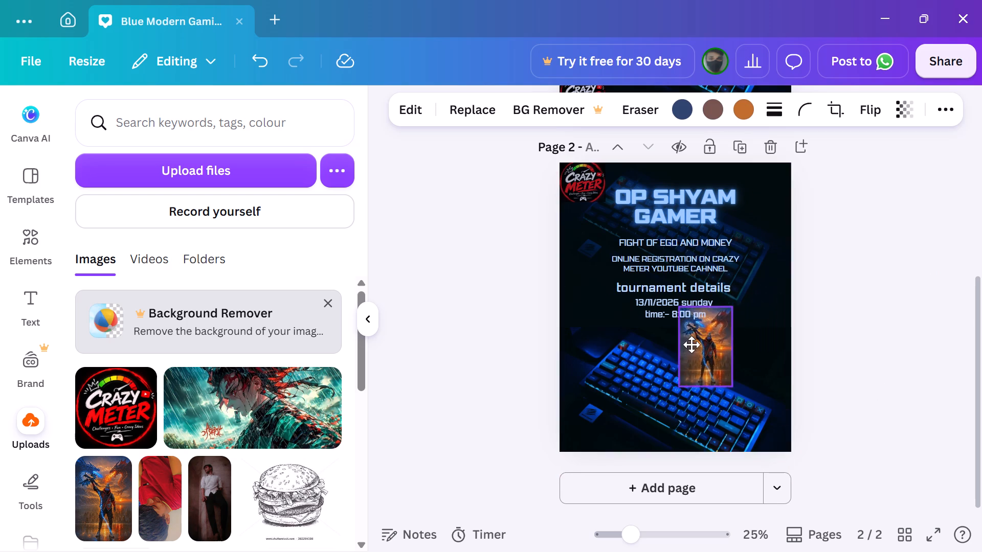
{"action": "left_click_drag", "start_coordinate": [691, 344], "coordinate": [667, 366]}
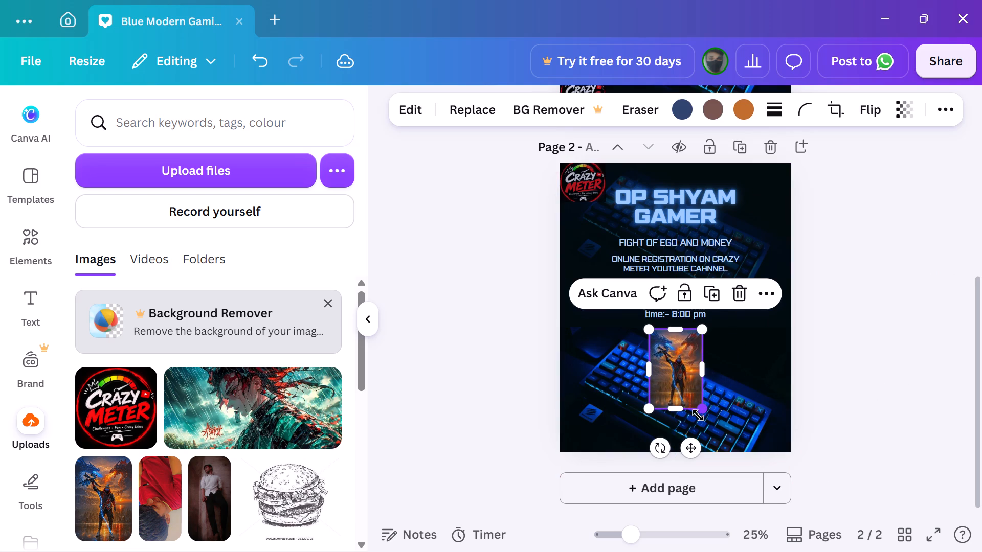
{"action": "left_click_drag", "start_coordinate": [698, 410], "coordinate": [708, 443]}
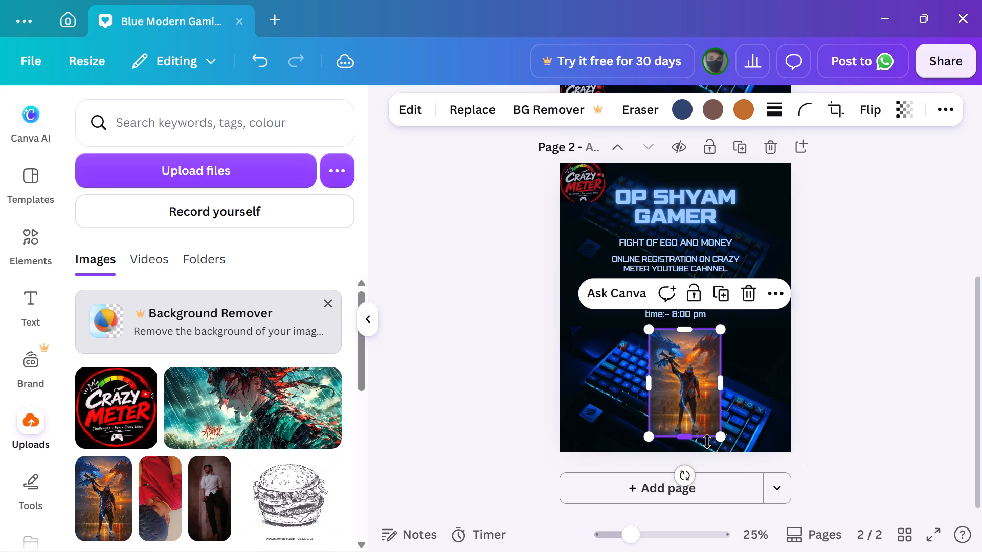
{"action": "left_click_drag", "start_coordinate": [694, 393], "coordinate": [685, 390]}
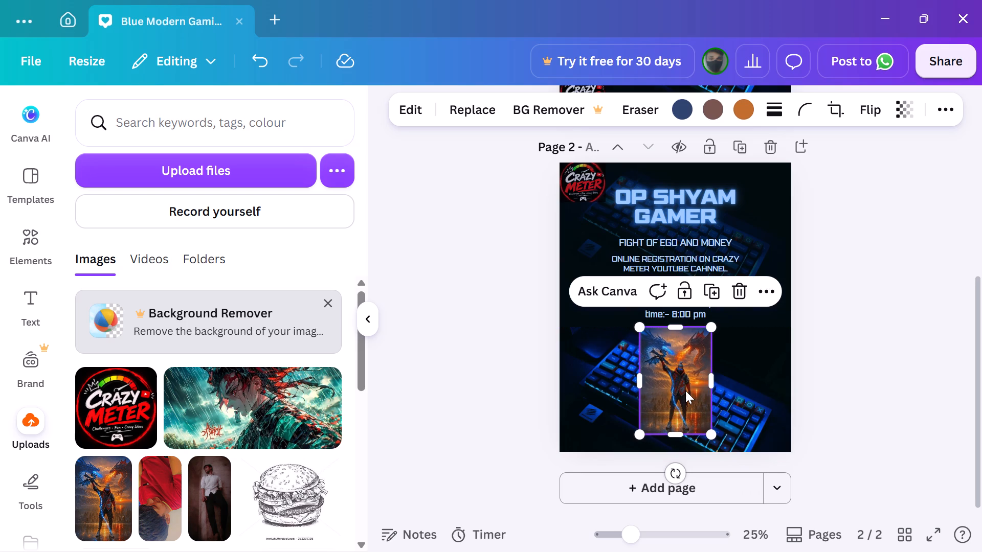
Widen the warrior picture to about 369, recentre it and stretch it down to the bottom edge of page 2.
{"action": "left_click_drag", "start_coordinate": [708, 385], "coordinate": [719, 386]}
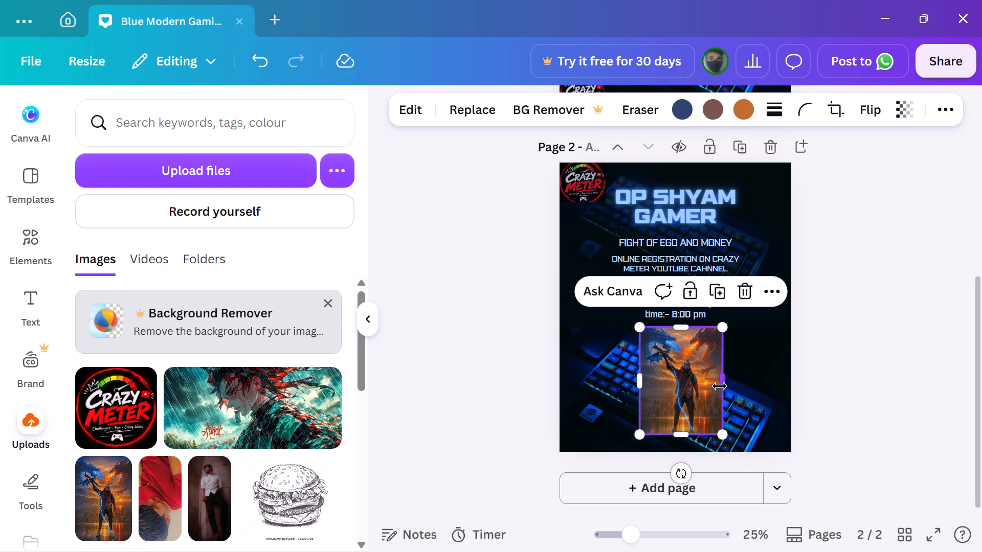
{"action": "left_click", "coordinate": [719, 386]}
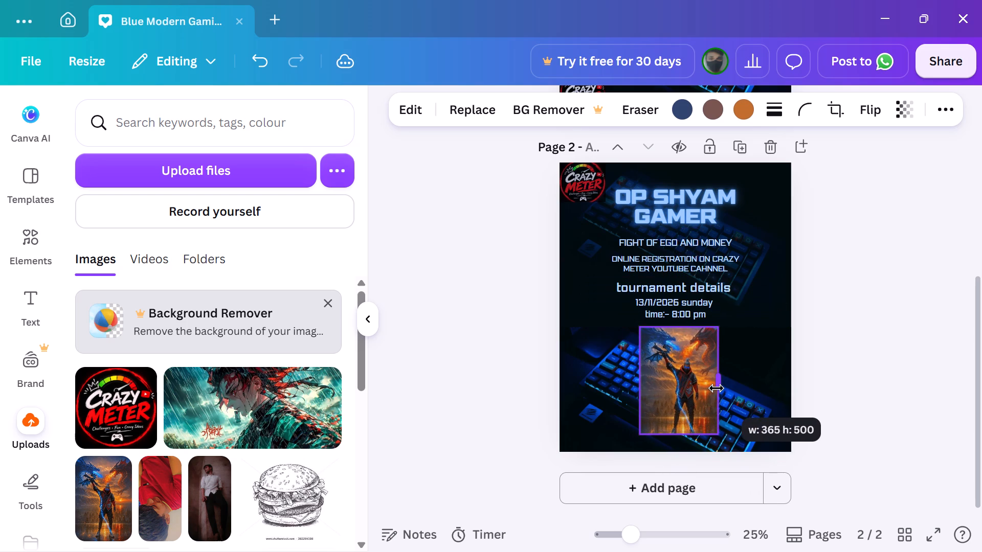
{"action": "left_click", "coordinate": [688, 388]}
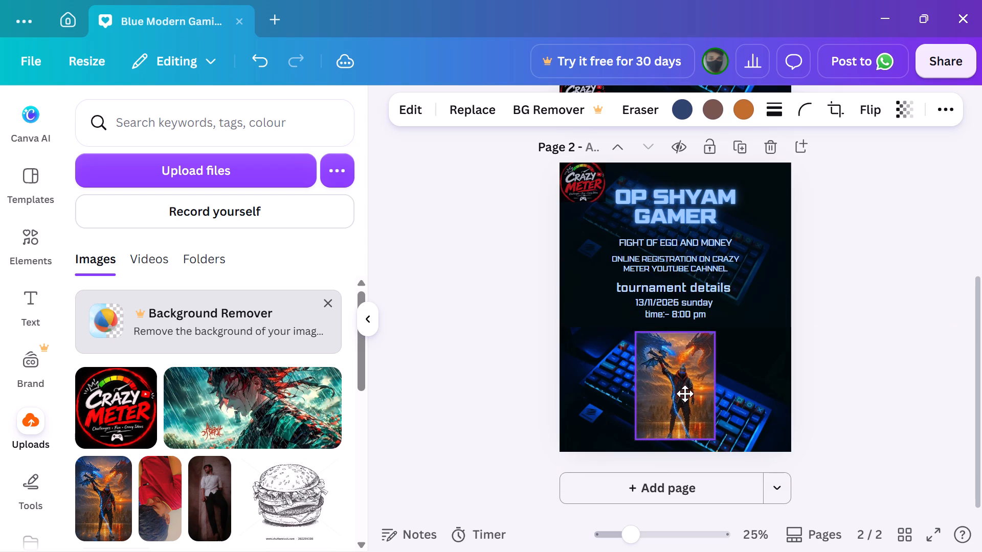
{"action": "left_click_drag", "start_coordinate": [680, 433], "coordinate": [682, 441]}
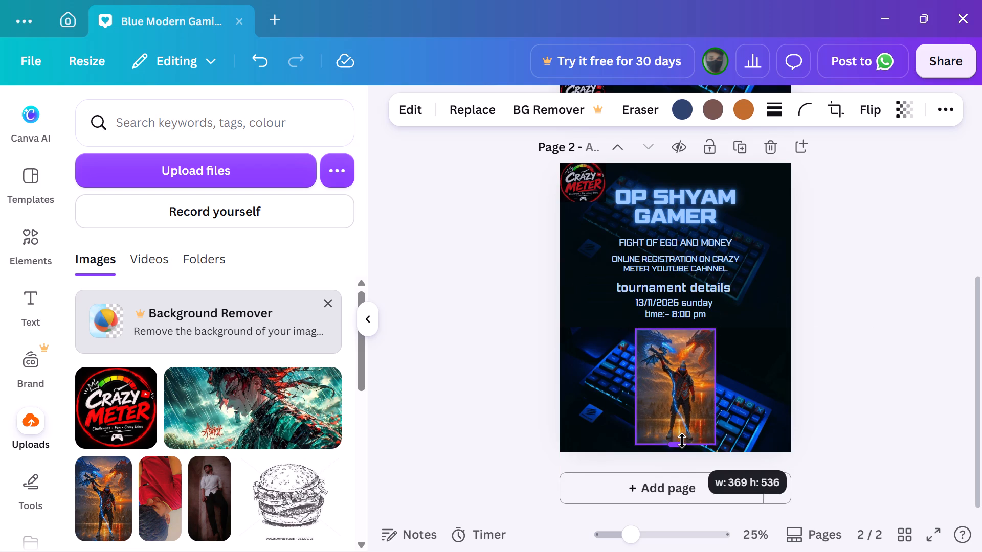
{"action": "left_click_drag", "start_coordinate": [682, 441], "coordinate": [684, 446]}
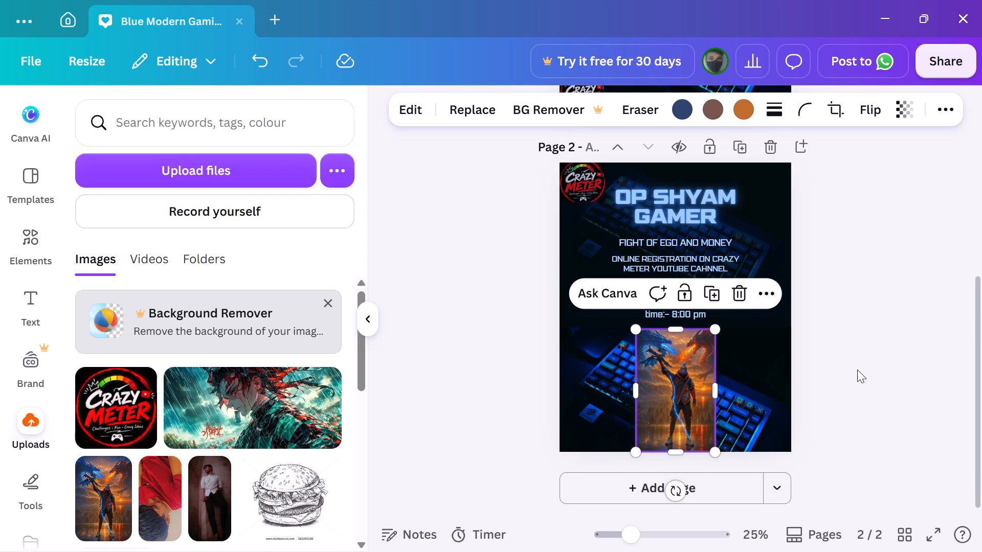
{"action": "left_click", "coordinate": [858, 369]}
Set the transparency of the warrior picture on page 2 to 83.
{"action": "left_click", "coordinate": [655, 376]}
{"action": "left_click", "coordinate": [902, 113]}
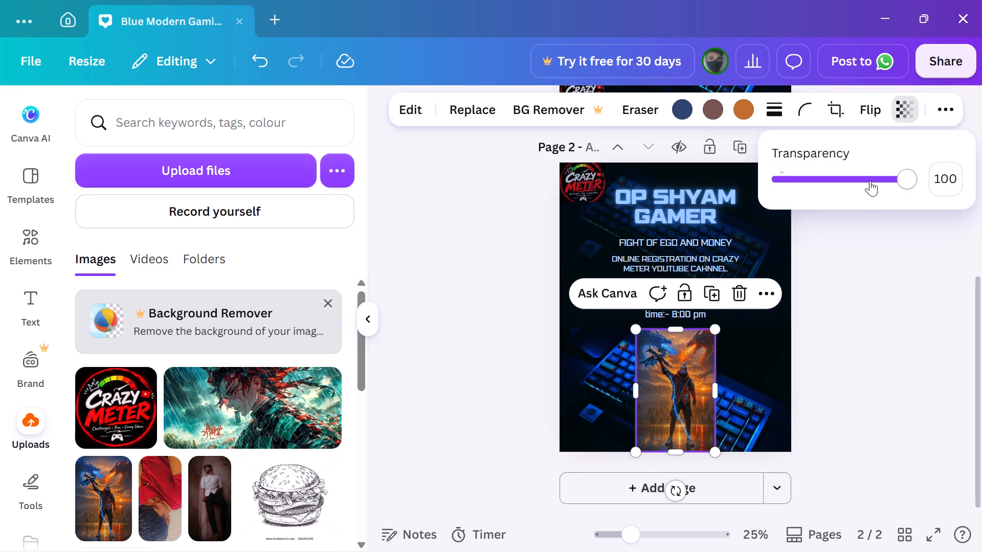
{"action": "left_click", "coordinate": [869, 178]}
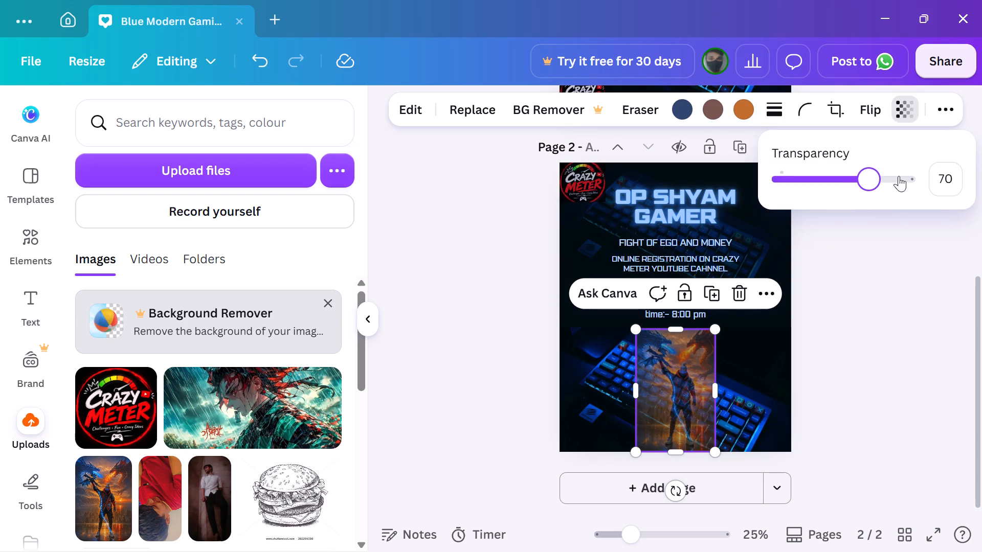
{"action": "left_click", "coordinate": [886, 183]}
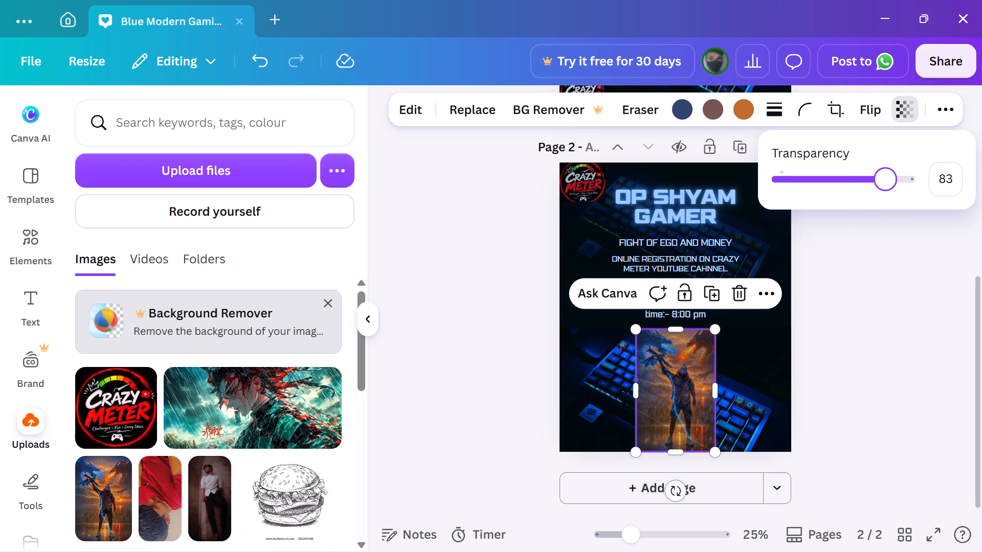
{"action": "left_click", "coordinate": [886, 252]}
{"action": "left_click", "coordinate": [823, 428]}
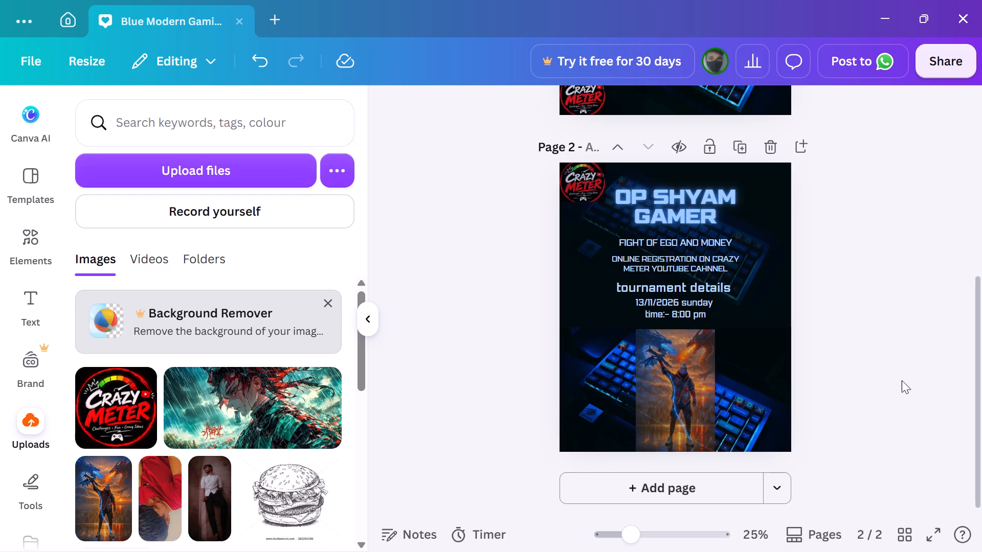
Review the finished layouts of page 1 and page 2 against each other.
{"action": "scroll", "coordinate": [902, 380], "scroll_direction": "up", "scroll_amount": 1}
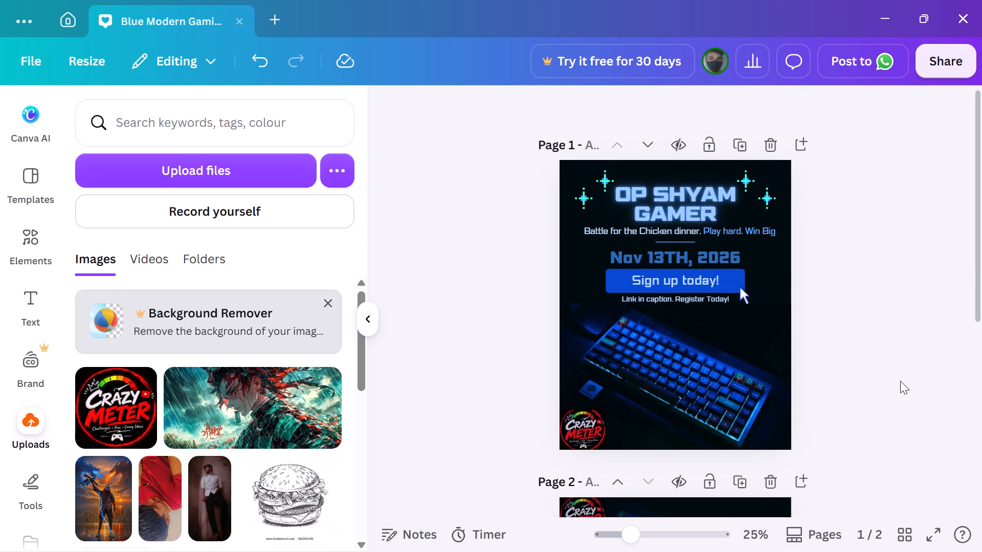
{"action": "scroll", "coordinate": [773, 421], "scroll_direction": "down", "scroll_amount": 2}
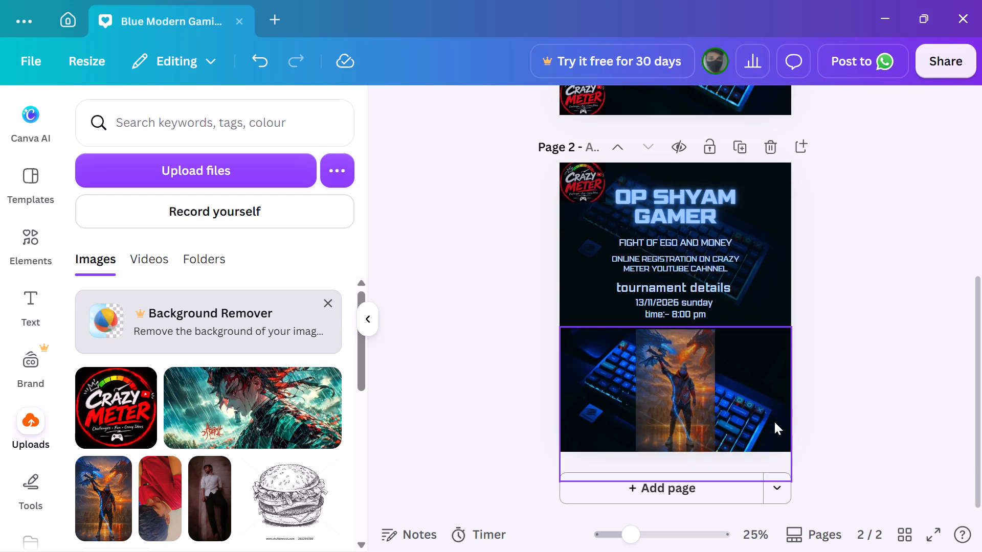
{"action": "scroll", "coordinate": [775, 422], "scroll_direction": "up", "scroll_amount": 1}
{"action": "scroll", "coordinate": [776, 421], "scroll_direction": "down", "scroll_amount": 2}
{"action": "scroll", "coordinate": [775, 422], "scroll_direction": "up", "scroll_amount": 2}
{"action": "scroll", "coordinate": [774, 421], "scroll_direction": "down", "scroll_amount": 2}
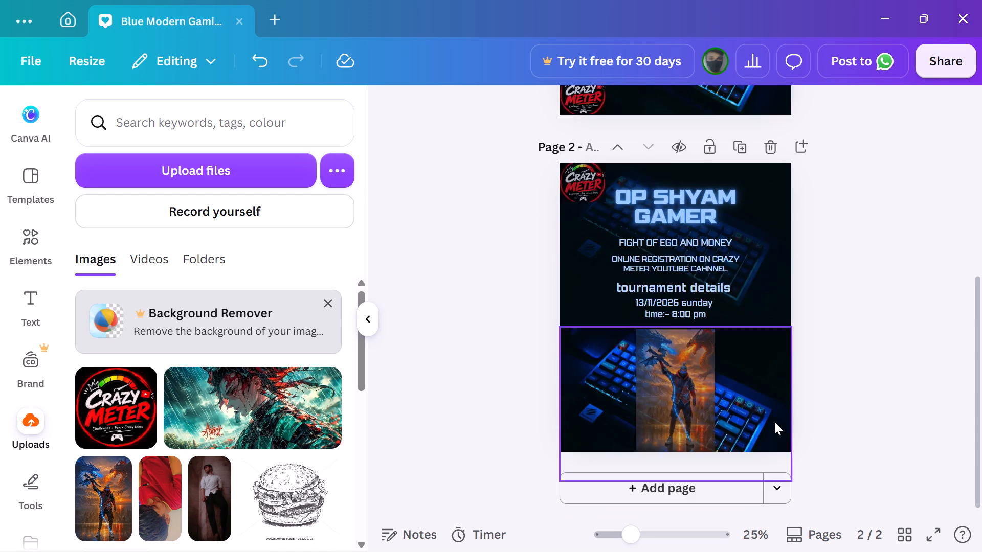
{"action": "scroll", "coordinate": [774, 422], "scroll_direction": "up", "scroll_amount": 3}
{"action": "scroll", "coordinate": [774, 424], "scroll_direction": "down", "scroll_amount": 3}
{"action": "scroll", "coordinate": [774, 426], "scroll_direction": "up", "scroll_amount": 3}
{"action": "scroll", "coordinate": [774, 433], "scroll_direction": "down", "scroll_amount": 4}
{"action": "scroll", "coordinate": [774, 436], "scroll_direction": "up", "scroll_amount": 5}
{"action": "scroll", "coordinate": [774, 436], "scroll_direction": "down", "scroll_amount": 5}
{"action": "scroll", "coordinate": [747, 475], "scroll_direction": "up", "scroll_amount": 5}
{"action": "scroll", "coordinate": [739, 481], "scroll_direction": "down", "scroll_amount": 4}
{"action": "scroll", "coordinate": [716, 524], "scroll_direction": "up", "scroll_amount": 1}
{"action": "scroll", "coordinate": [741, 416], "scroll_direction": "down", "scroll_amount": 2}
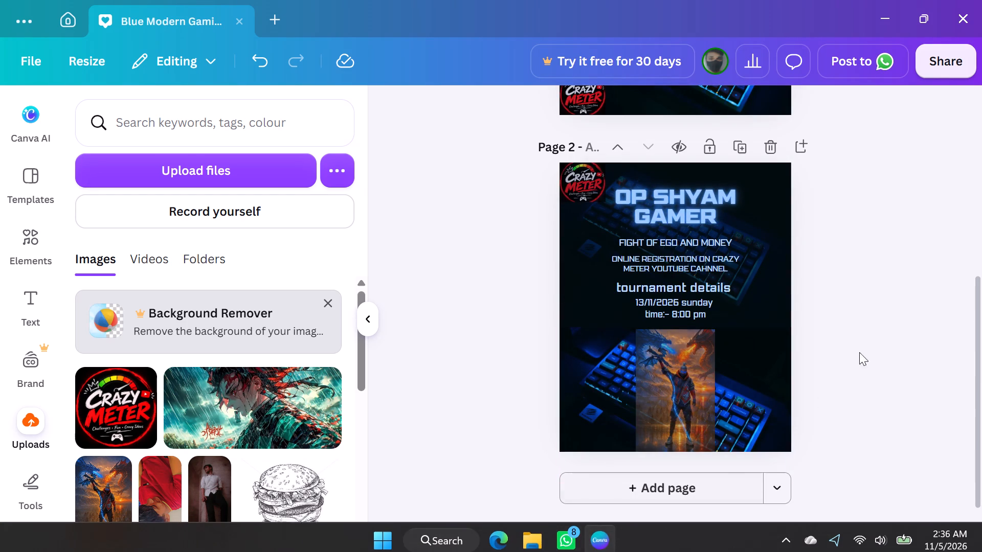
Close the Canva window.
{"action": "left_click", "coordinate": [958, 24]}
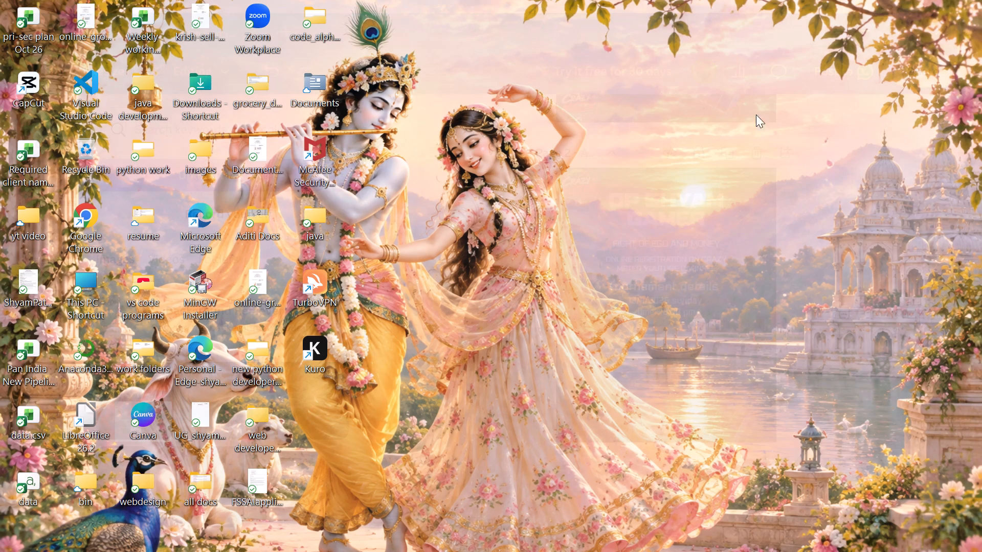
Launch Kuro from the desktop.
{"action": "double_click", "coordinate": [317, 342]}
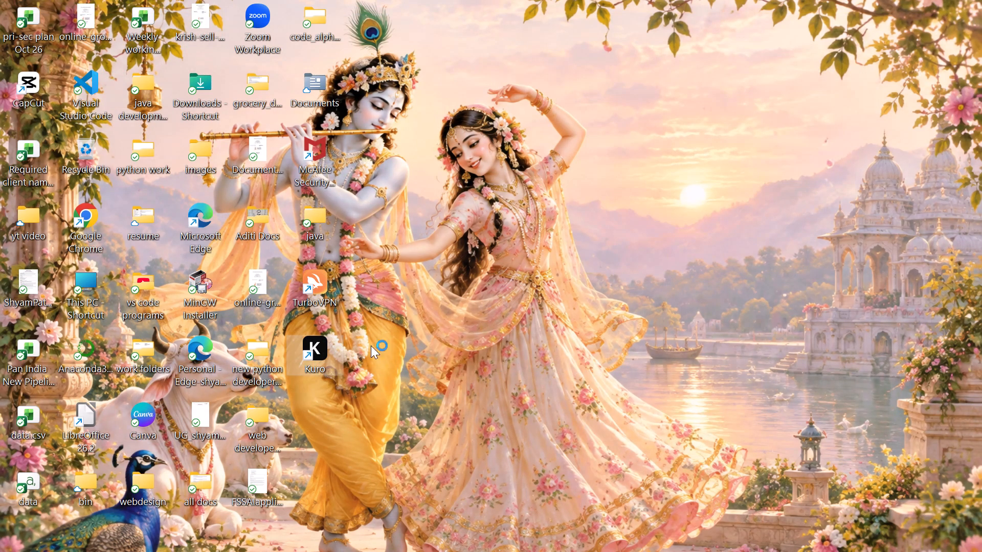
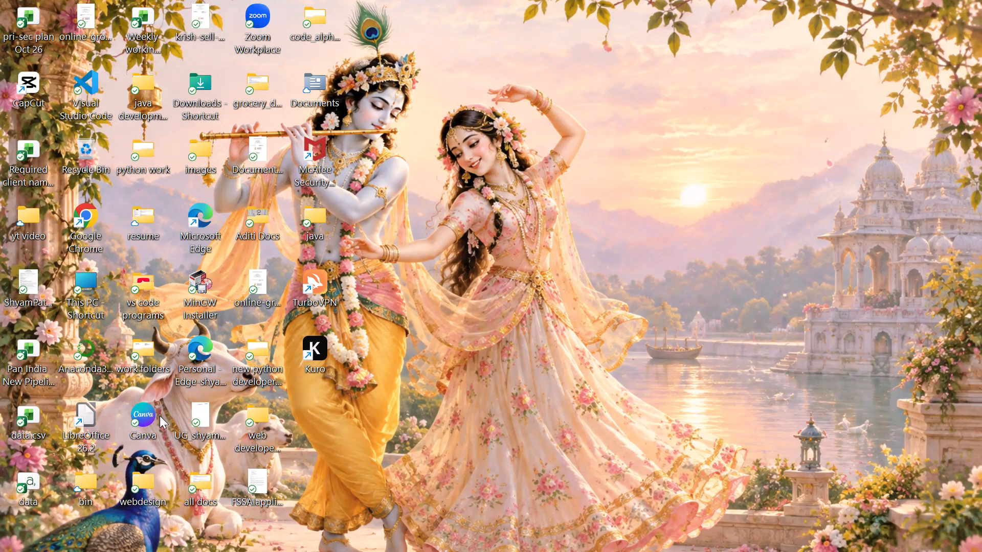
Reopen Canva from the desktop.
{"action": "double_click", "coordinate": [139, 415]}
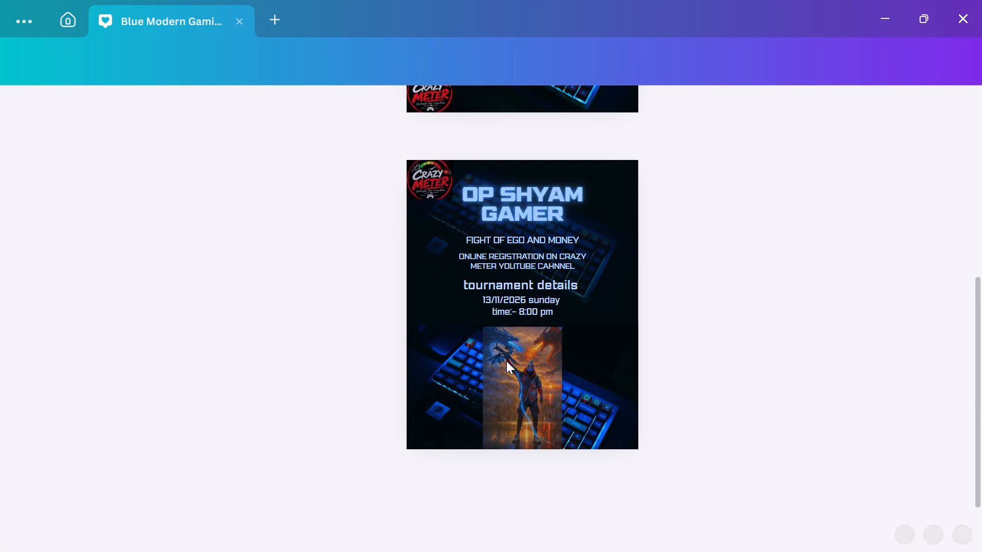
Cycle the "Sign up today!" text on page 1 through bulleted and numbered lists, ending with no list style.
{"action": "scroll", "coordinate": [507, 362], "scroll_direction": "up", "scroll_amount": 4}
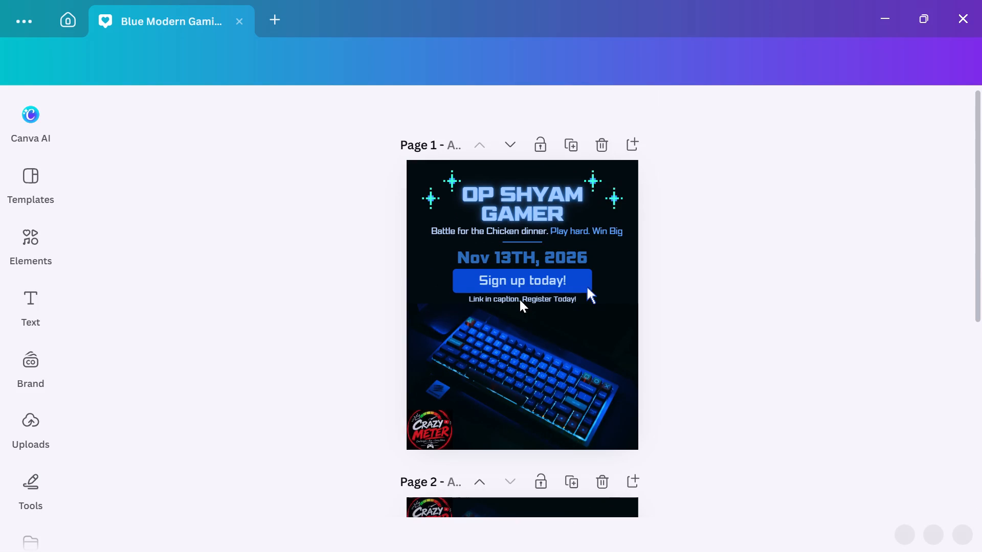
{"action": "left_click", "coordinate": [521, 281]}
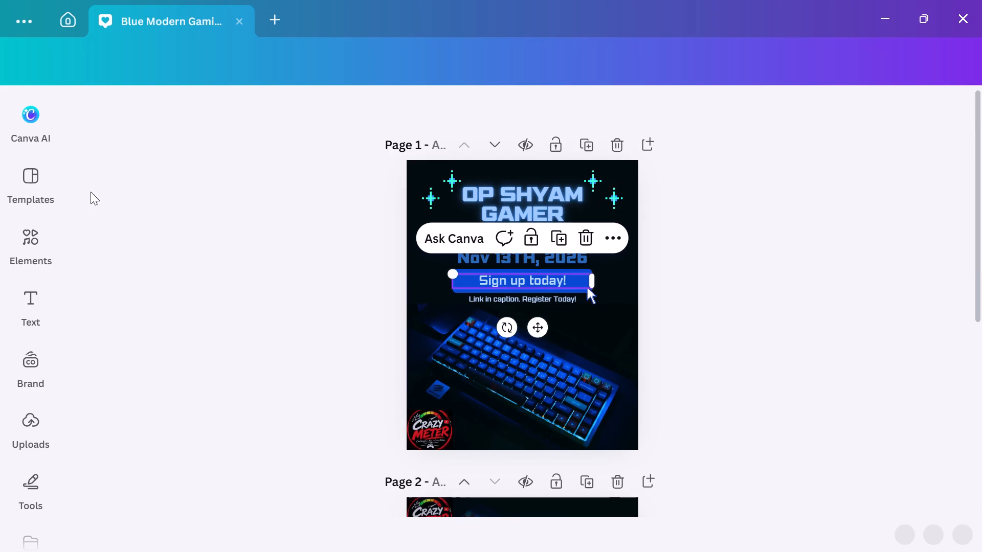
{"action": "left_click", "coordinate": [831, 194]}
{"action": "left_click", "coordinate": [525, 279]}
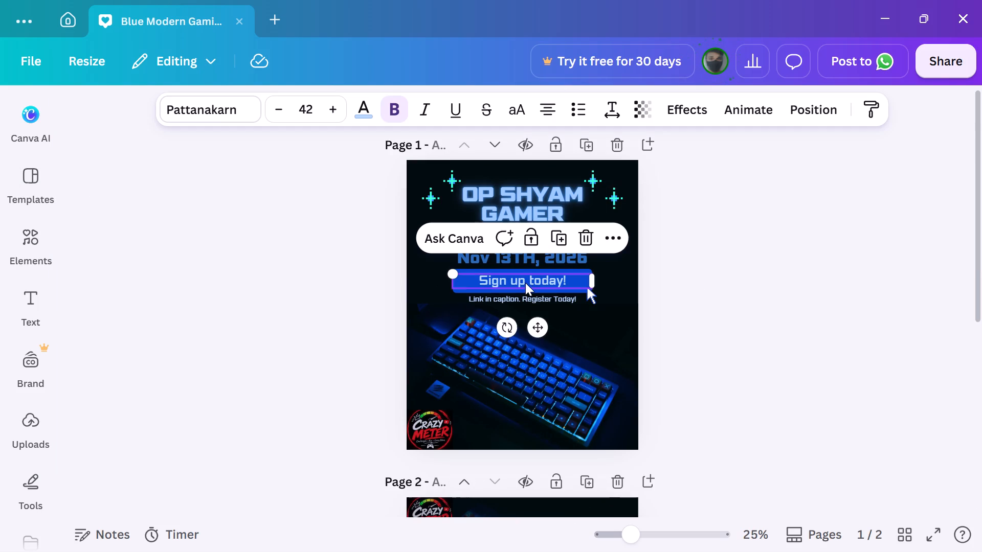
{"action": "left_click", "coordinate": [572, 108]}
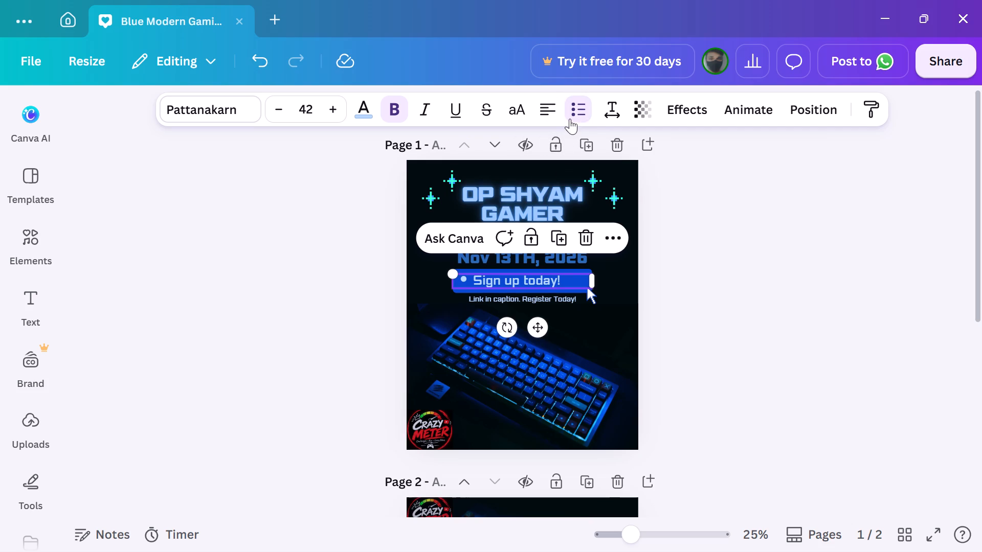
{"action": "left_click", "coordinate": [570, 117]}
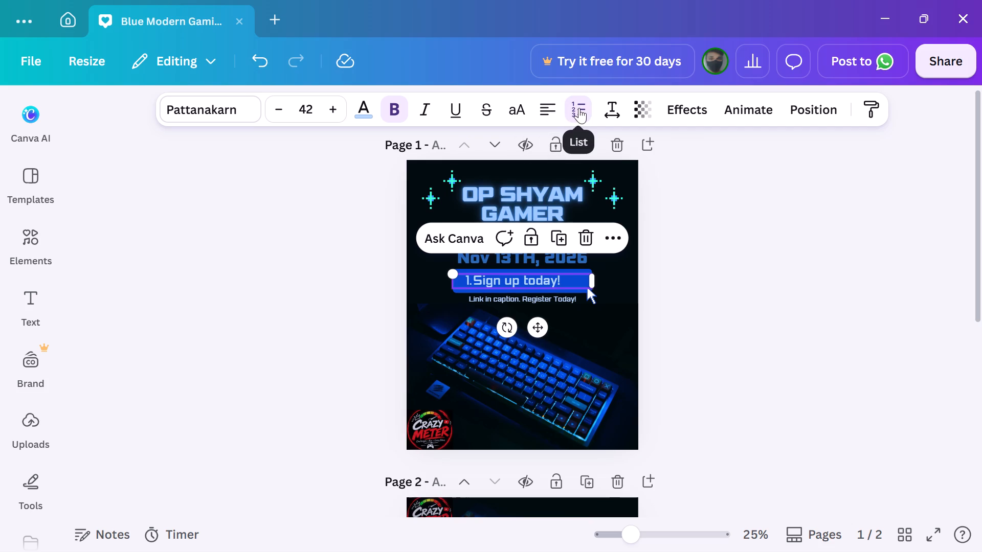
{"action": "left_click", "coordinate": [576, 111]}
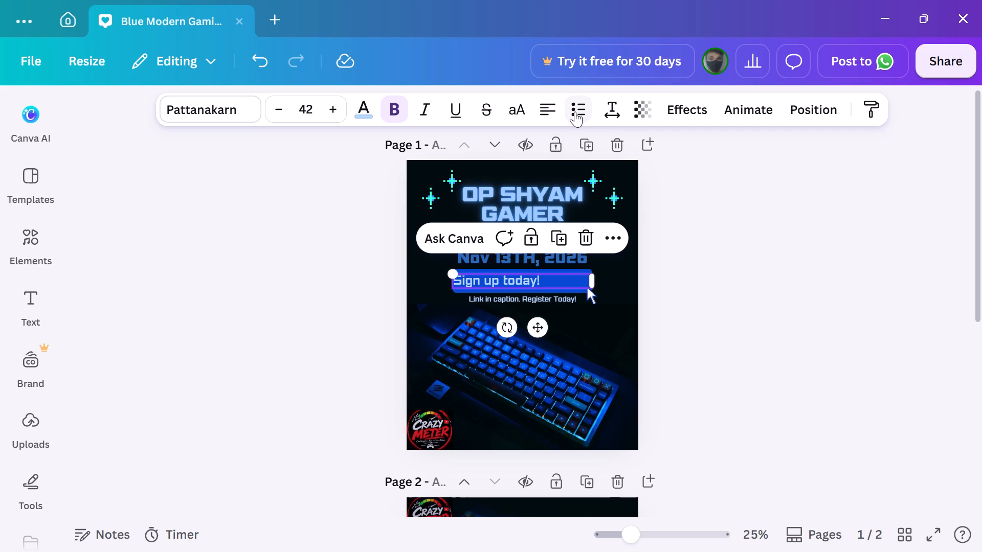
{"action": "left_click", "coordinate": [576, 111]}
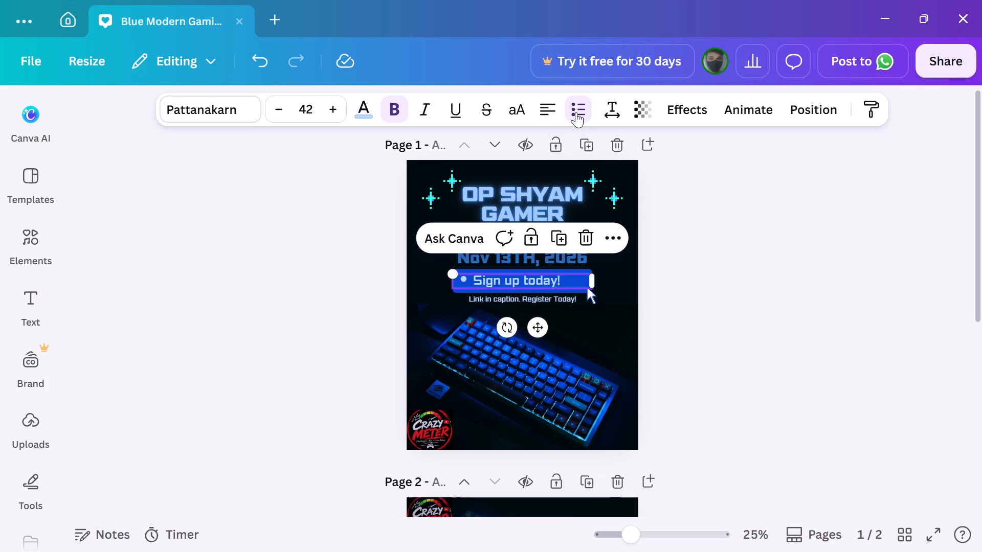
{"action": "left_click", "coordinate": [576, 112]}
{"action": "left_click", "coordinate": [576, 112]}
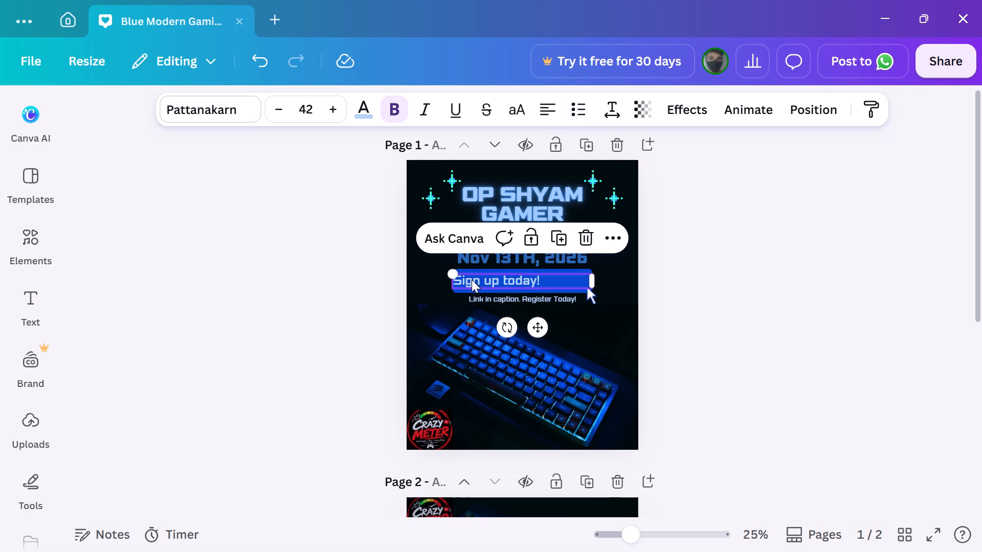
Reposition the "Sign up today!" text on page 1 so it sits centred within its blue button shape.
{"action": "left_click_drag", "start_coordinate": [466, 280], "coordinate": [489, 280]}
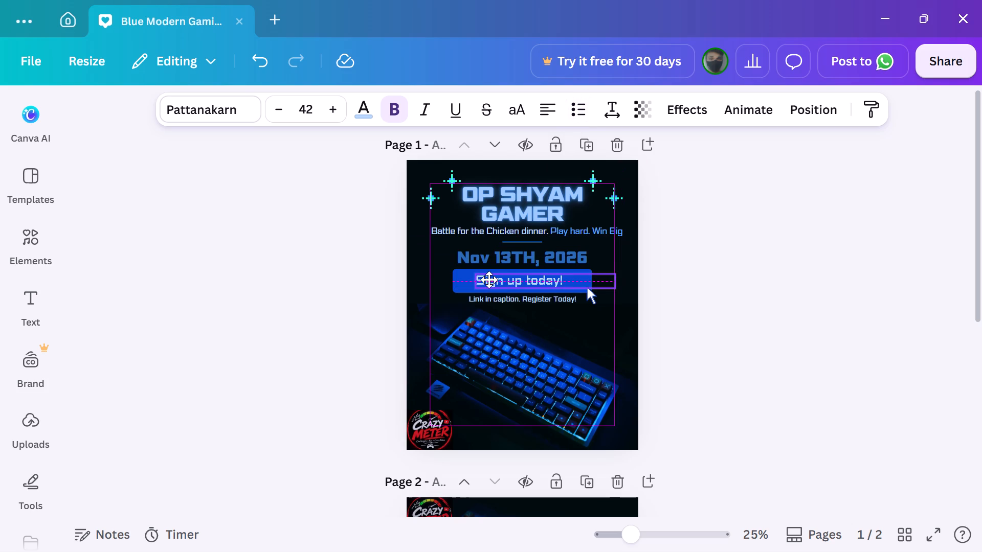
{"action": "left_click_drag", "start_coordinate": [489, 280], "coordinate": [485, 277]}
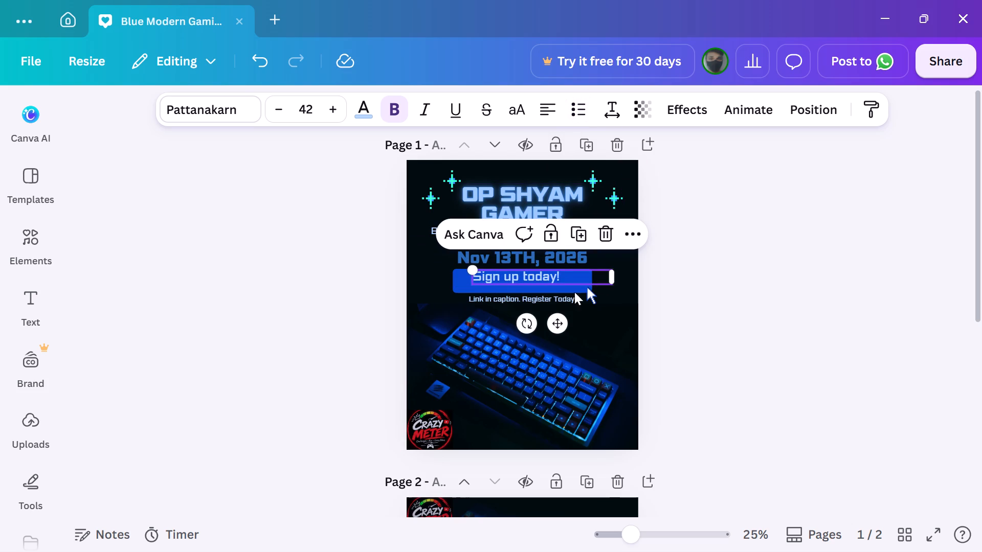
{"action": "left_click", "coordinate": [709, 314]}
{"action": "left_click", "coordinate": [529, 273]}
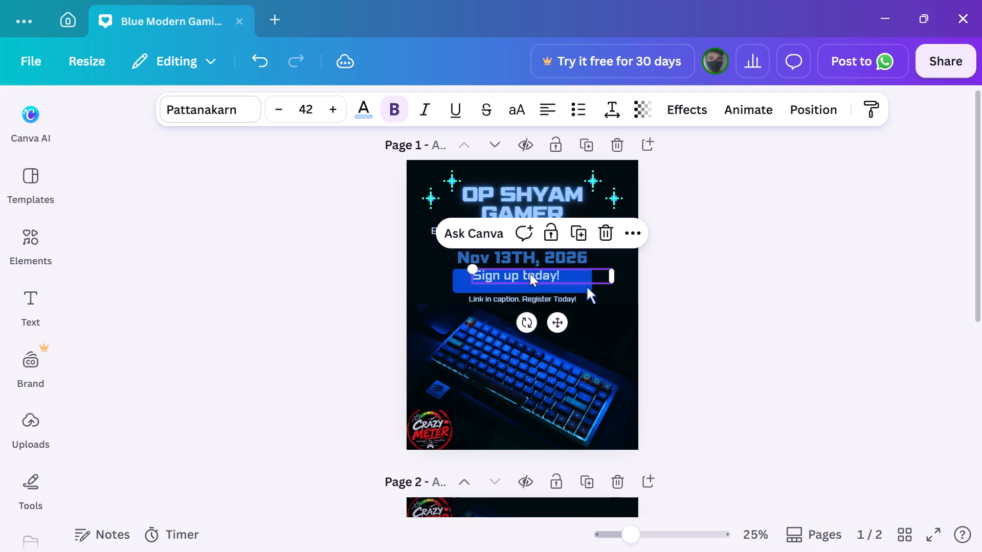
{"action": "left_click", "coordinate": [530, 273]}
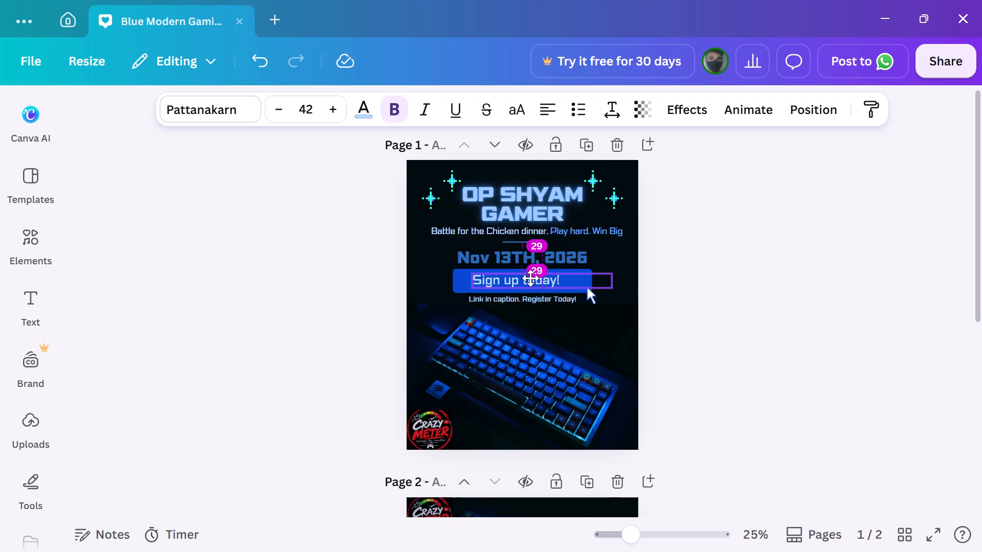
{"action": "left_click", "coordinate": [802, 316]}
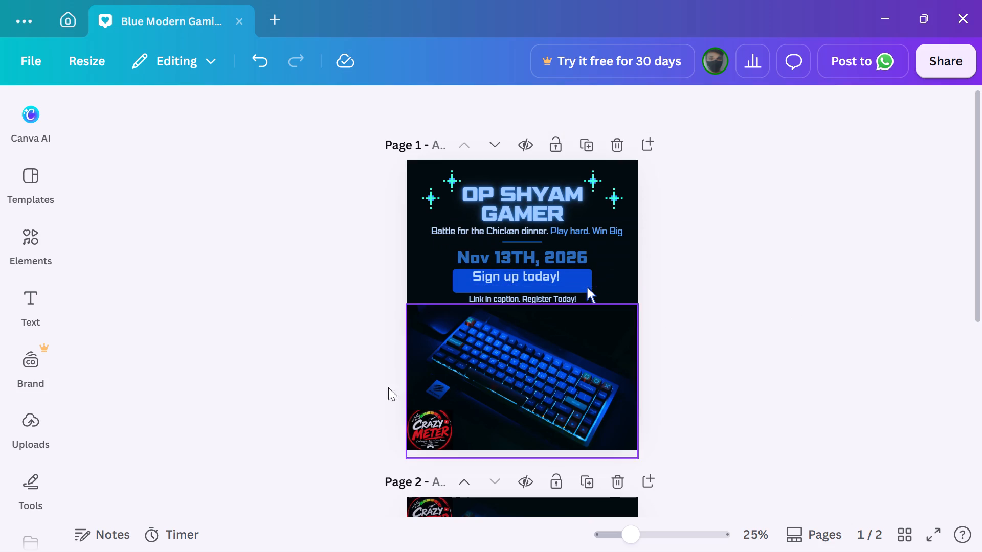
Add the gradient Instagram logo to page 1, shrink it and place it in the page's bottom-right corner.
{"action": "left_click", "coordinate": [37, 245]}
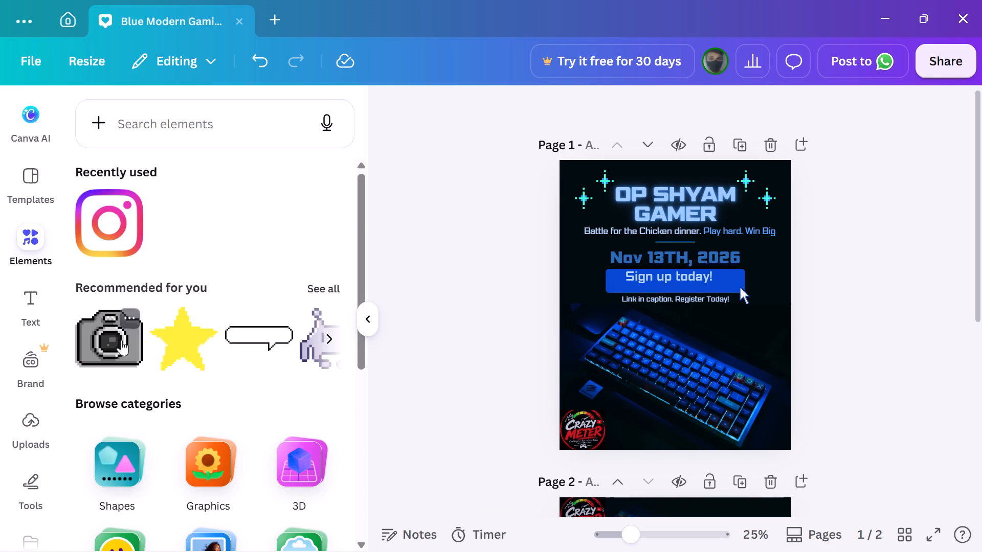
{"action": "left_click", "coordinate": [113, 338]}
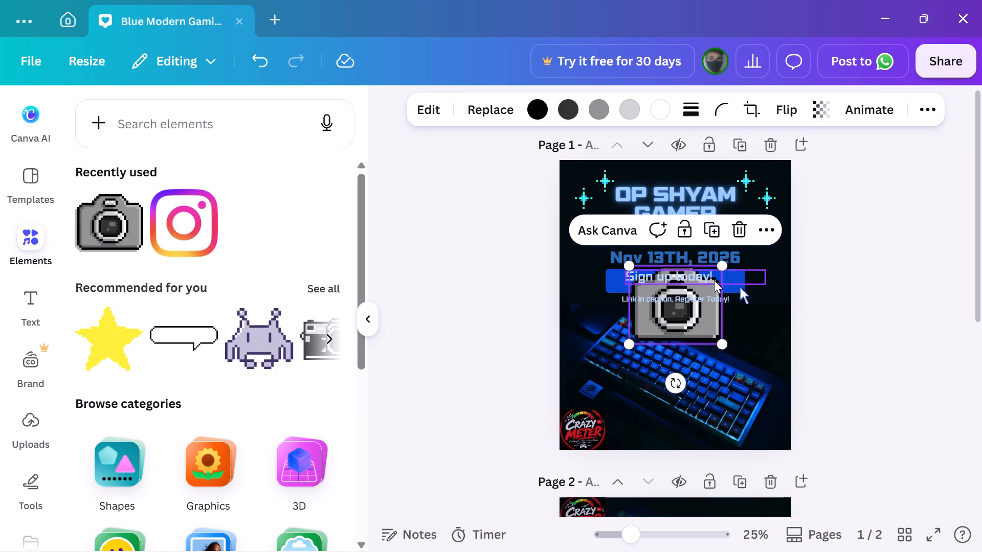
{"action": "left_click", "coordinate": [735, 240]}
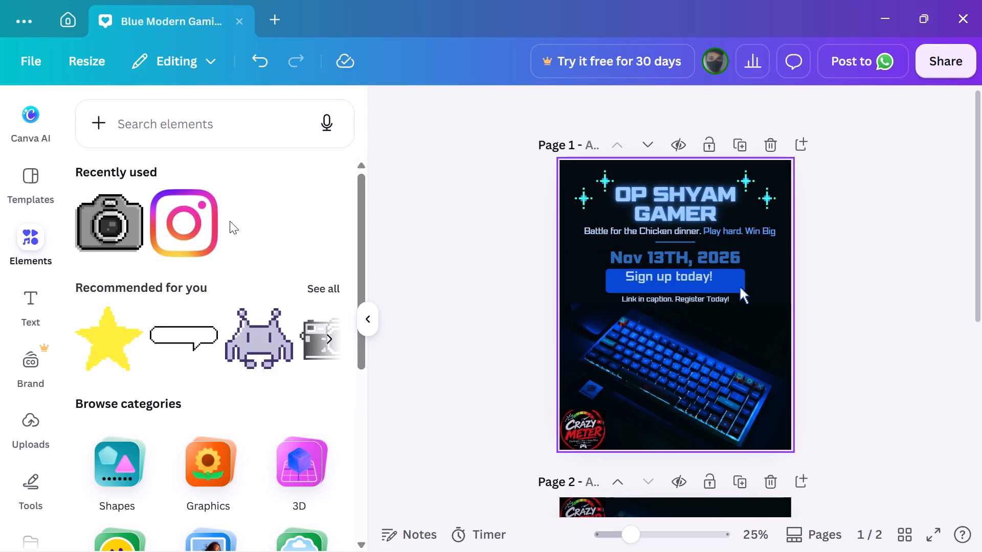
{"action": "left_click", "coordinate": [174, 226]}
{"action": "left_click_drag", "start_coordinate": [724, 353], "coordinate": [723, 353]}
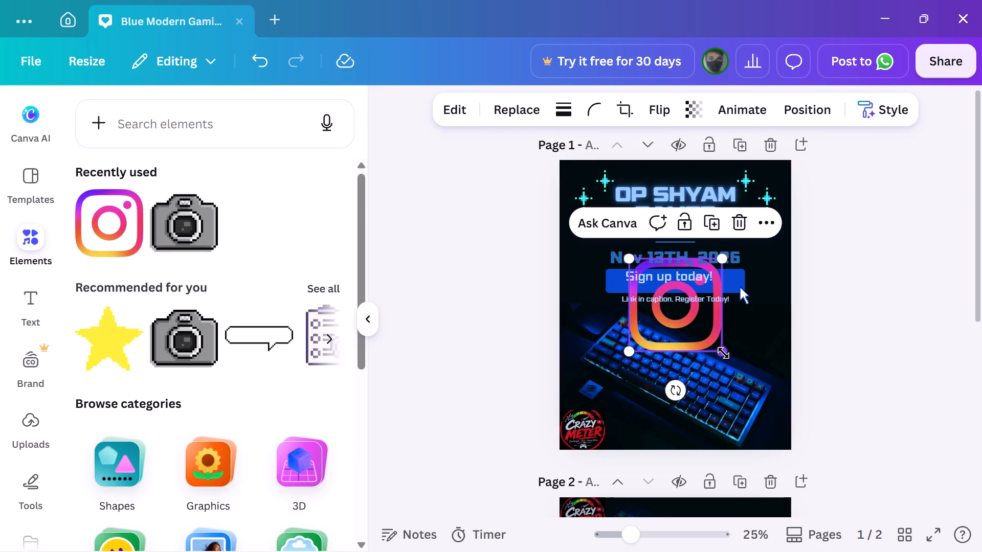
{"action": "left_click_drag", "start_coordinate": [723, 353], "coordinate": [652, 284]}
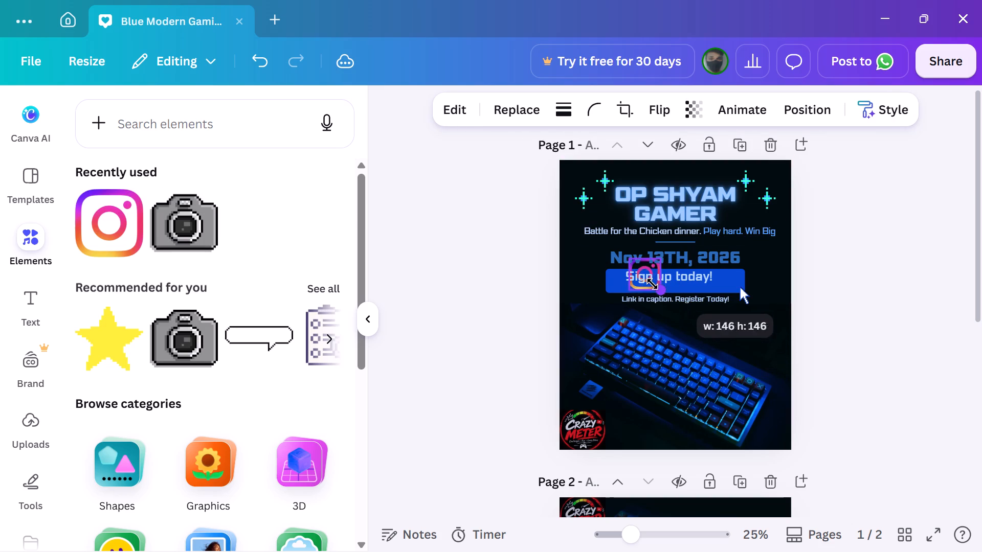
{"action": "left_click_drag", "start_coordinate": [652, 284], "coordinate": [656, 292]}
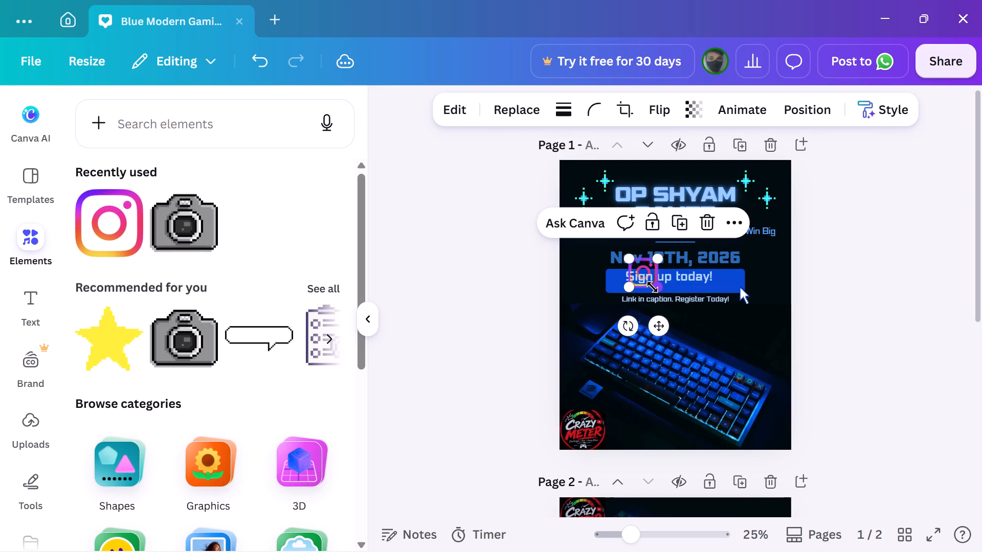
{"action": "left_click_drag", "start_coordinate": [649, 281], "coordinate": [778, 431]}
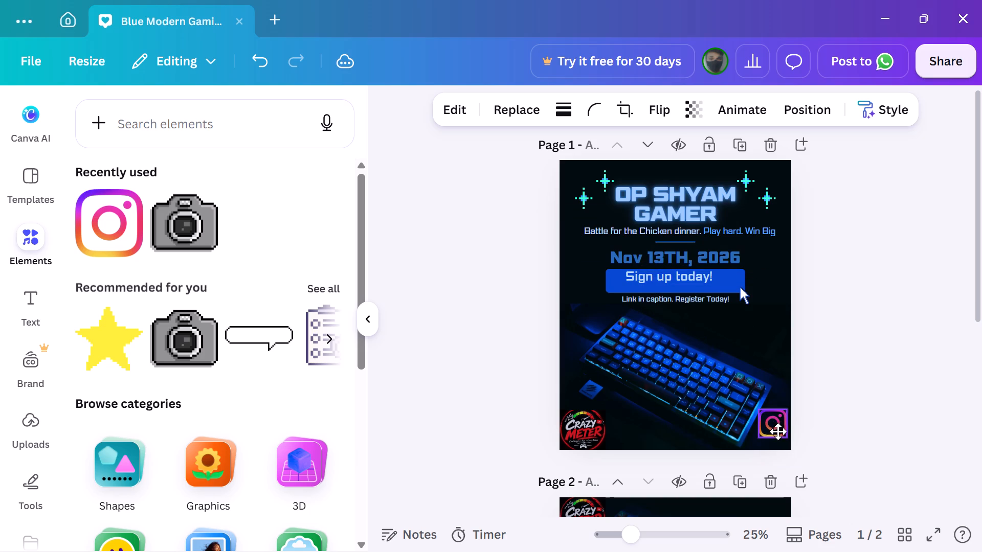
{"action": "left_click_drag", "start_coordinate": [778, 431], "coordinate": [780, 443]}
{"action": "left_click", "coordinate": [857, 427]}
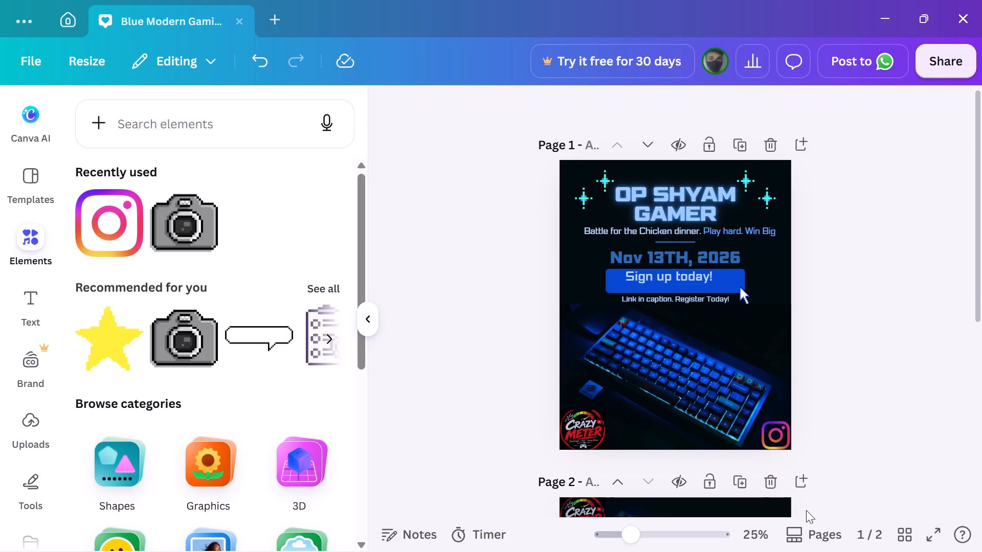
Copy the Instagram logo from page 1 and paste it onto page 2 in the same bottom-right corner.
{"action": "left_click", "coordinate": [776, 425]}
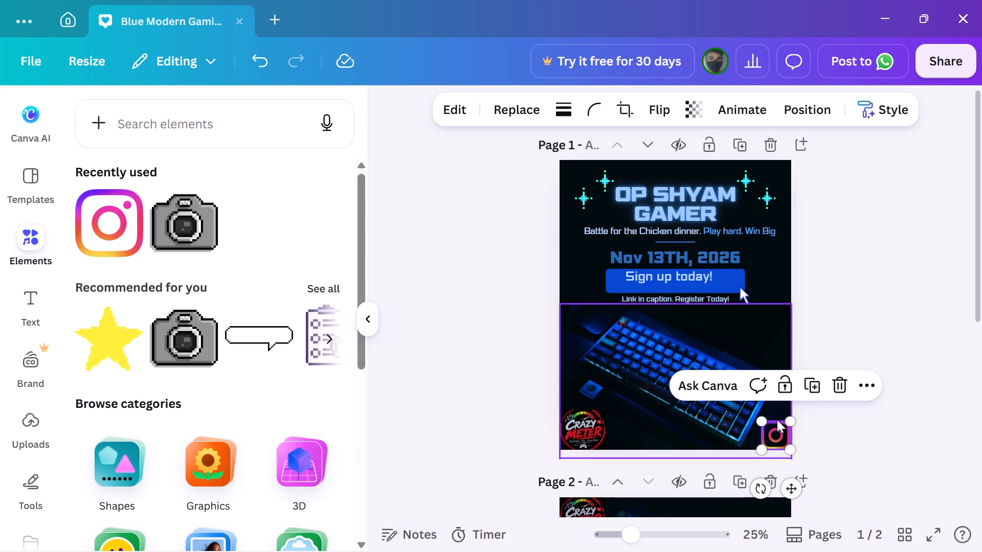
{"action": "key", "text": "ctrl+c"}
{"action": "scroll", "coordinate": [776, 406], "scroll_direction": "down", "scroll_amount": 2}
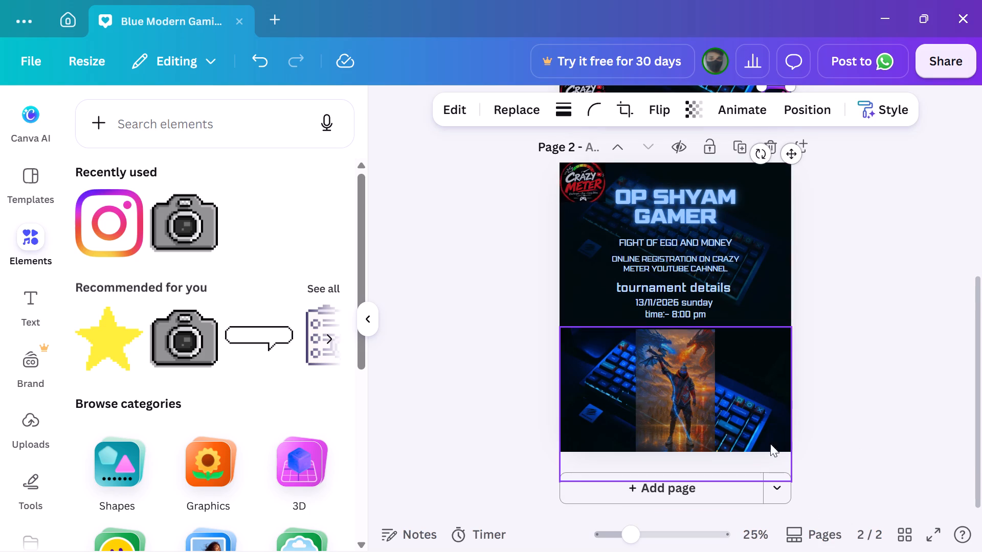
{"action": "left_click", "coordinate": [852, 433]}
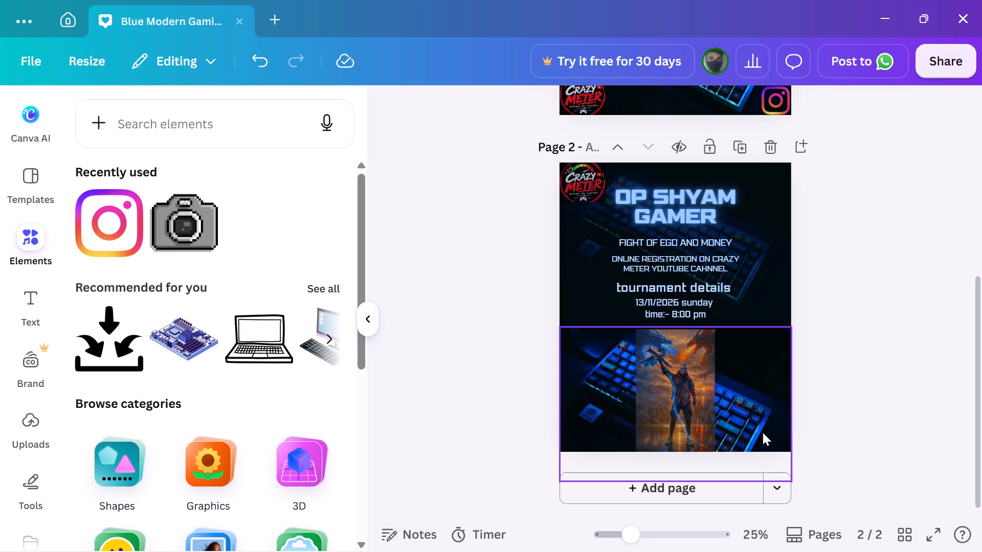
{"action": "left_click", "coordinate": [773, 432]}
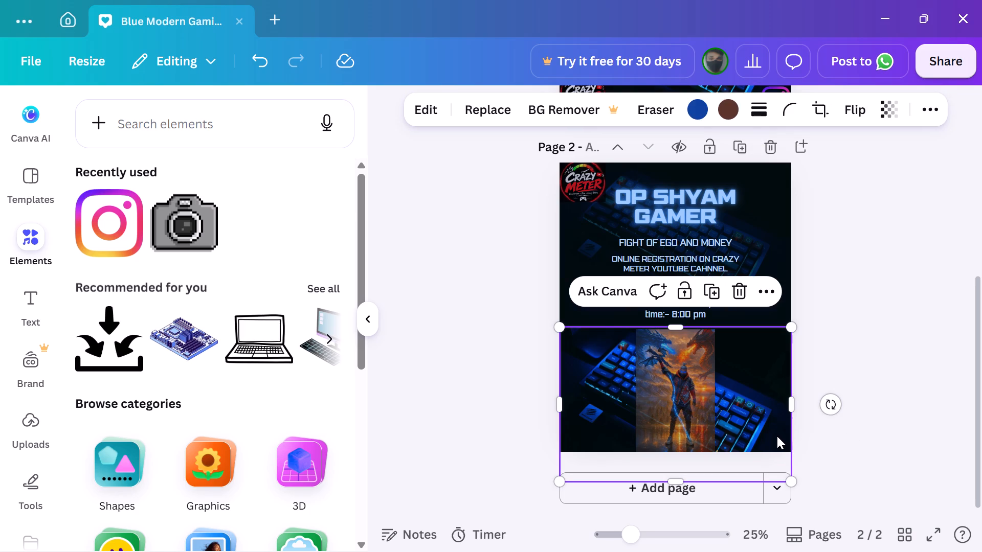
{"action": "key", "text": "ctrl+v"}
{"action": "left_click", "coordinate": [840, 438]}
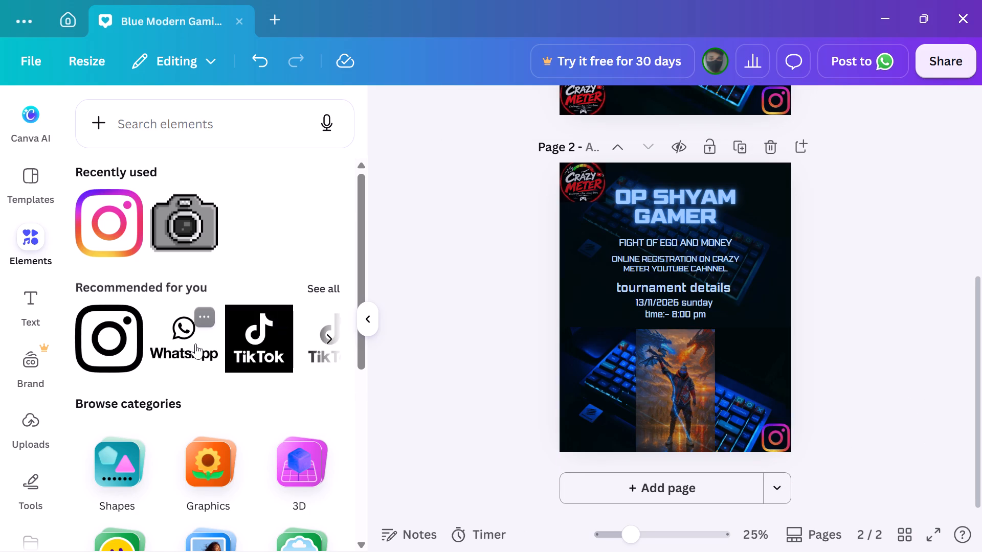
Add the round blue Facebook logo to page 2, shrink it and place it at the bottom edge, just left of the Instagram logo.
{"action": "left_click", "coordinate": [324, 338]}
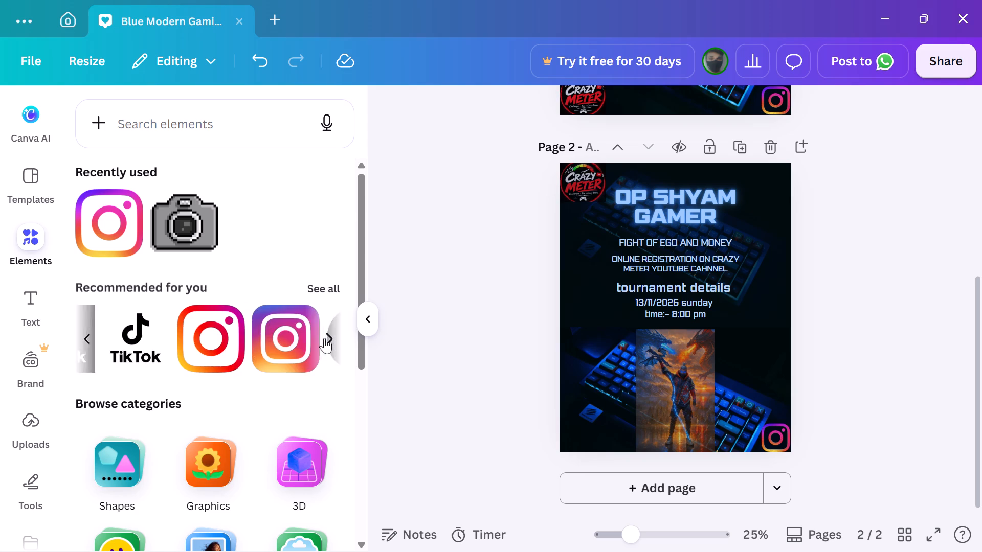
{"action": "left_click", "coordinate": [324, 338]}
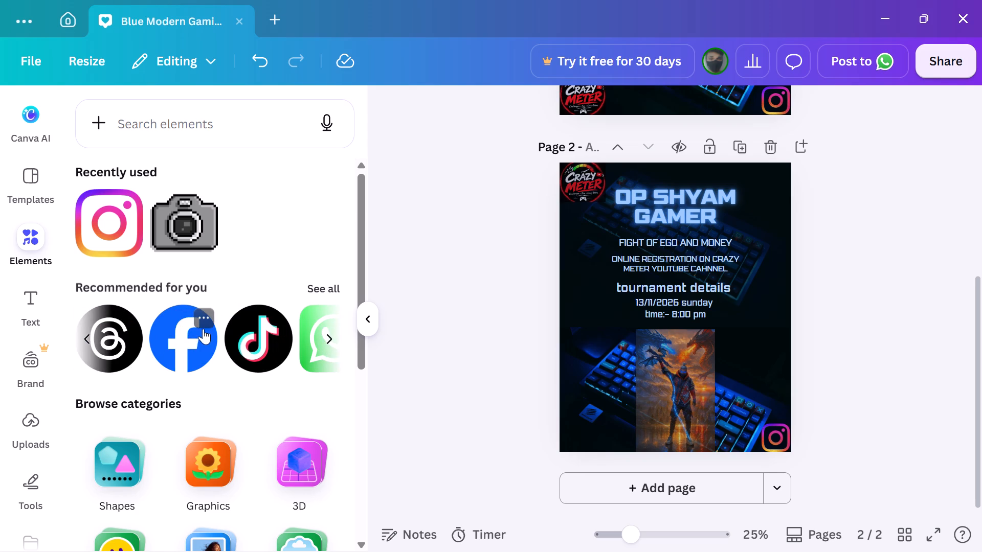
{"action": "left_click", "coordinate": [186, 343]}
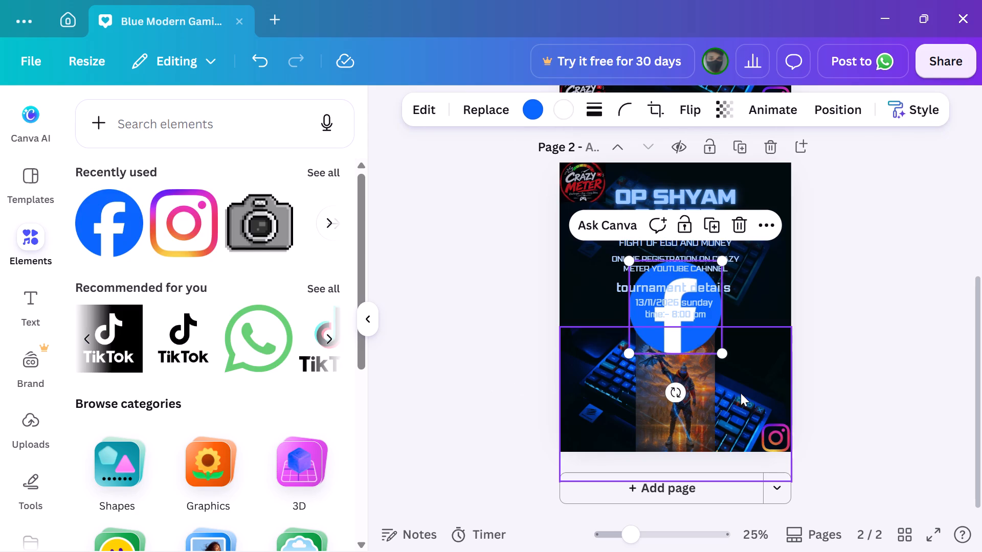
{"action": "left_click_drag", "start_coordinate": [720, 350], "coordinate": [674, 304]}
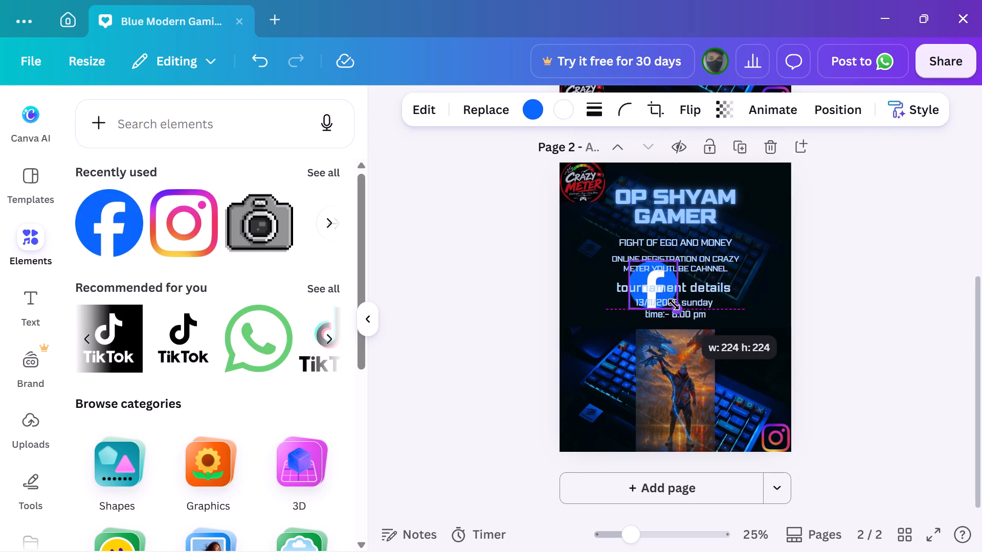
{"action": "left_click_drag", "start_coordinate": [674, 304], "coordinate": [673, 302]}
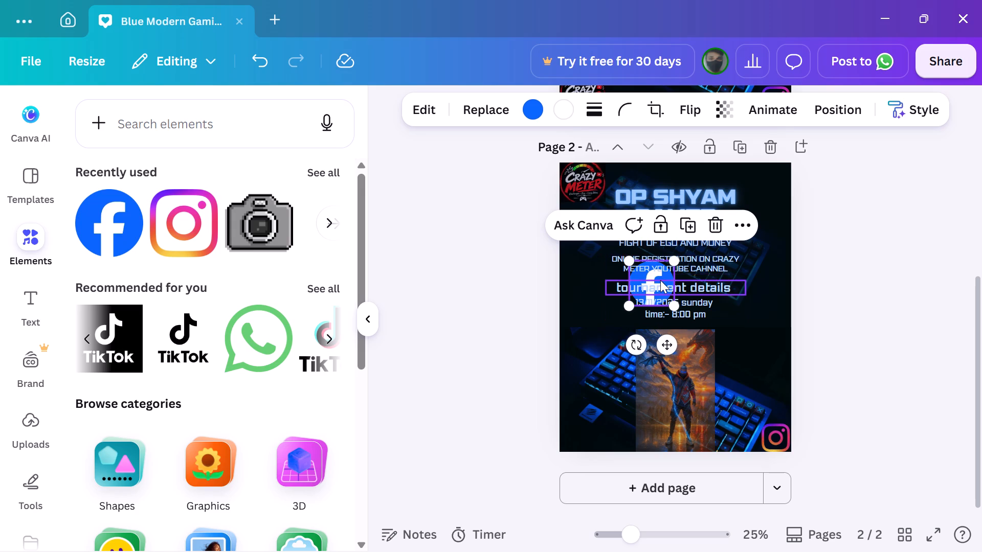
{"action": "left_click_drag", "start_coordinate": [645, 281], "coordinate": [654, 296]}
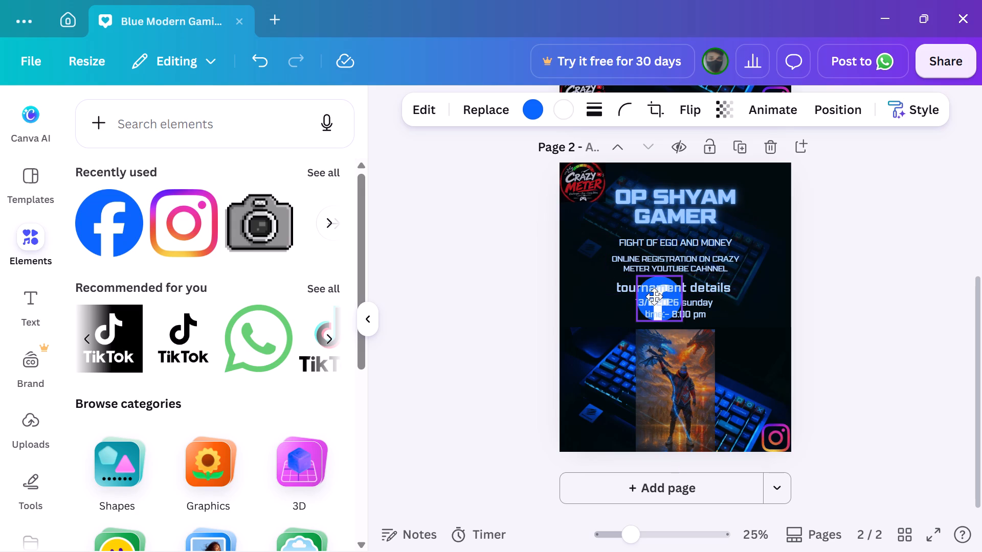
{"action": "left_click_drag", "start_coordinate": [654, 296], "coordinate": [720, 434]}
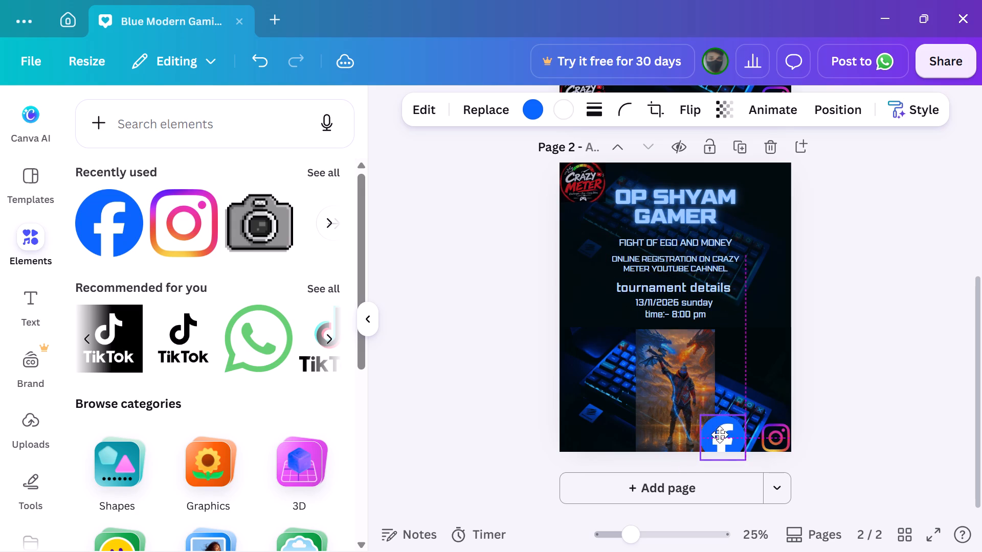
{"action": "left_click_drag", "start_coordinate": [720, 434], "coordinate": [728, 432]}
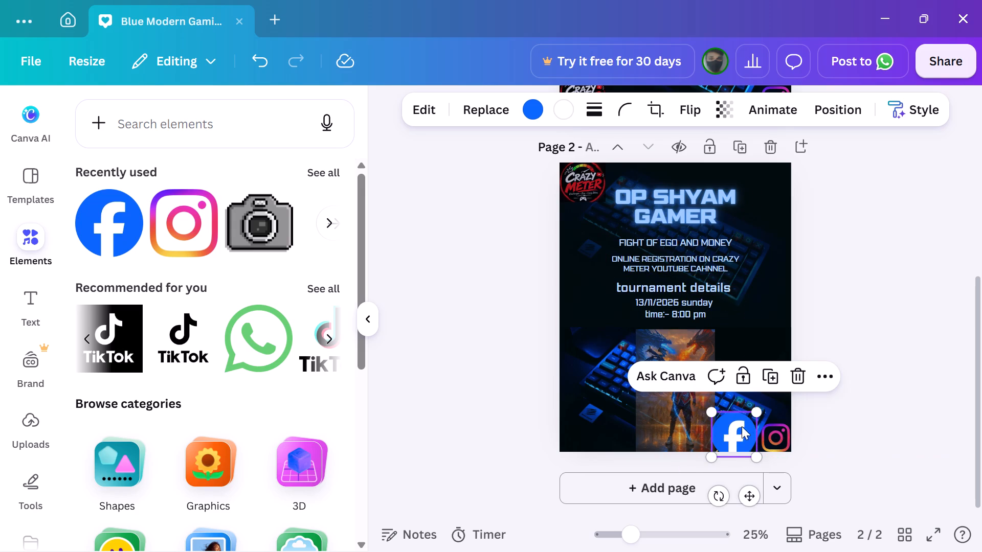
{"action": "left_click_drag", "start_coordinate": [759, 409], "coordinate": [758, 425]}
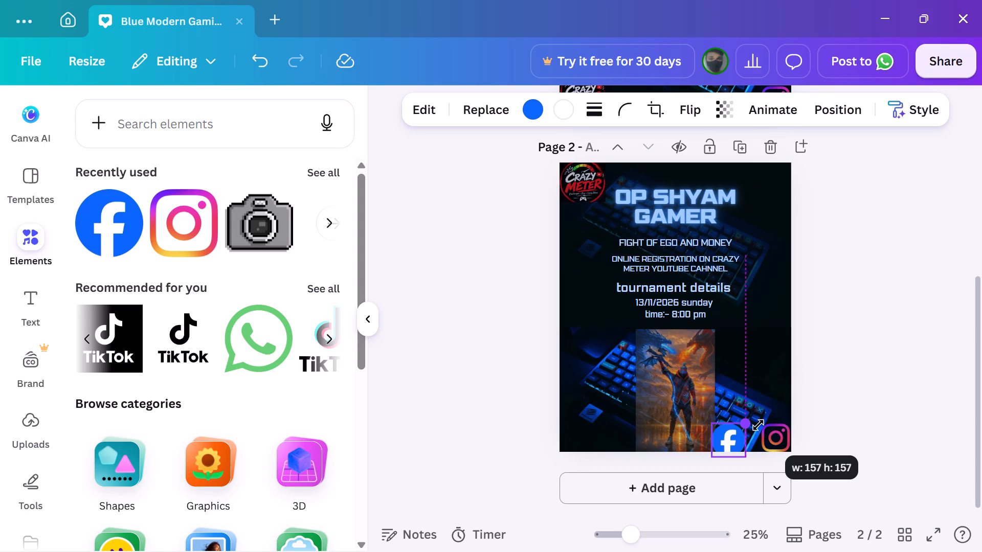
{"action": "left_click_drag", "start_coordinate": [758, 425], "coordinate": [757, 427]}
{"action": "left_click_drag", "start_coordinate": [729, 441], "coordinate": [731, 435]}
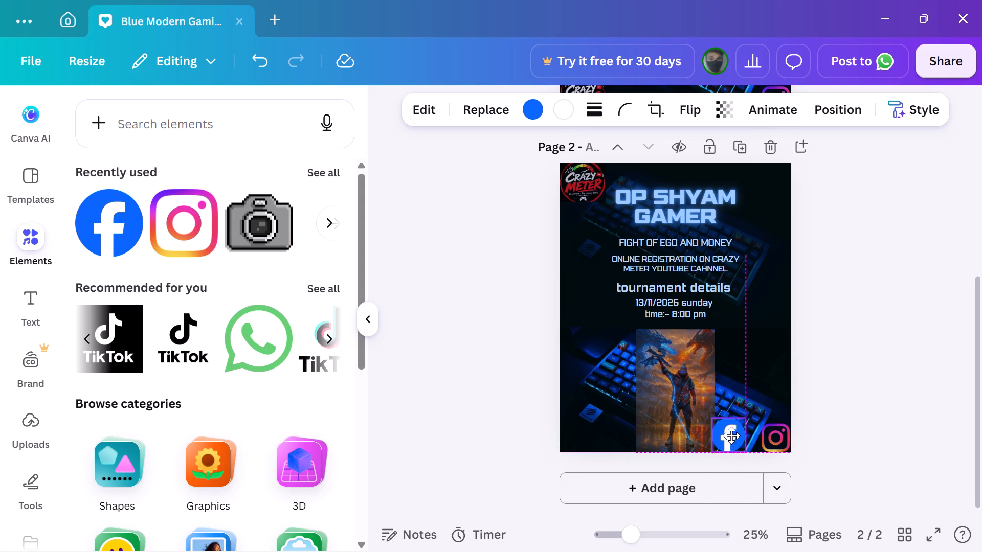
{"action": "left_click_drag", "start_coordinate": [731, 435], "coordinate": [739, 436]}
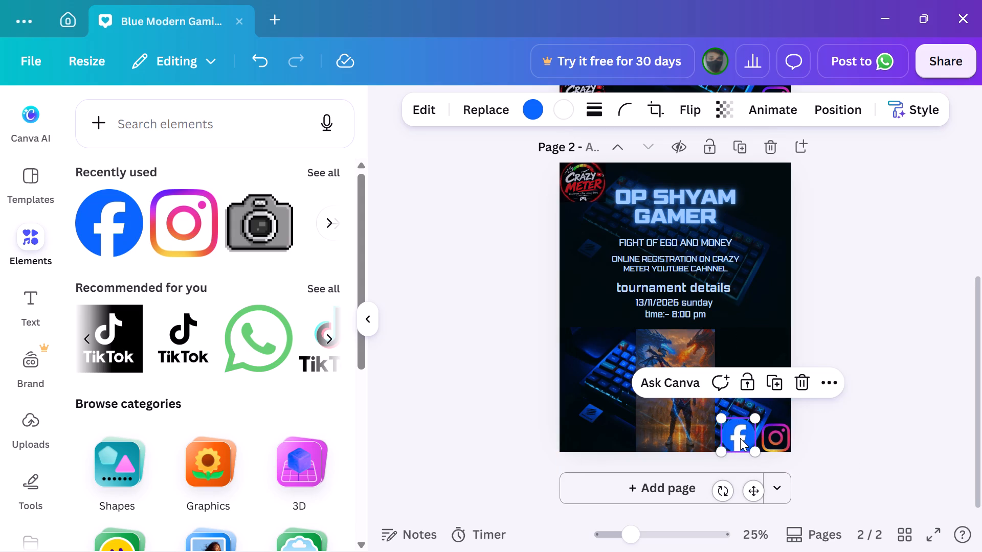
{"action": "left_click", "coordinate": [757, 417]}
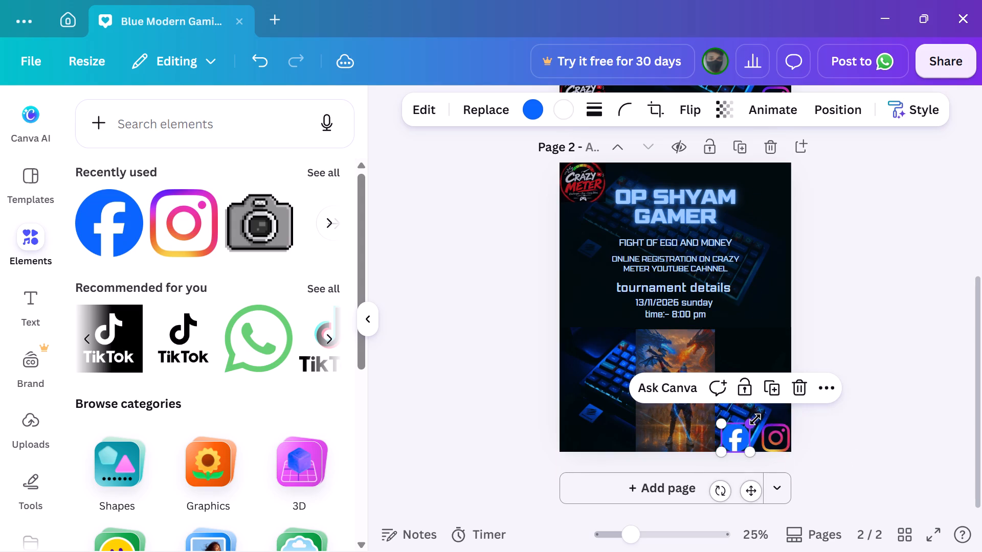
{"action": "left_click", "coordinate": [821, 420]}
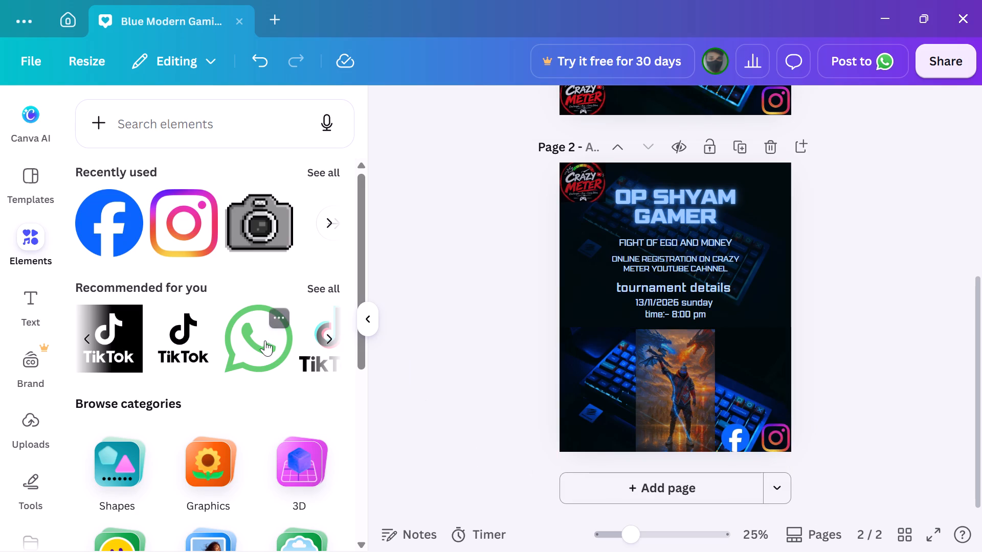
Add the green WhatsApp logo to page 2, shrink it and place it left of the Facebook logo with equal gaps of 56.
{"action": "left_click", "coordinate": [263, 339]}
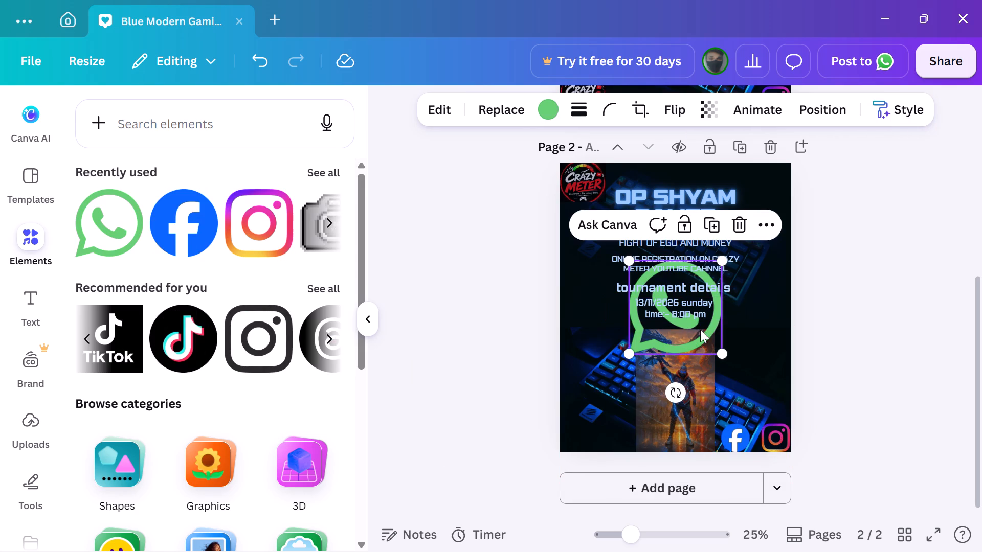
{"action": "left_click_drag", "start_coordinate": [700, 332], "coordinate": [703, 442]}
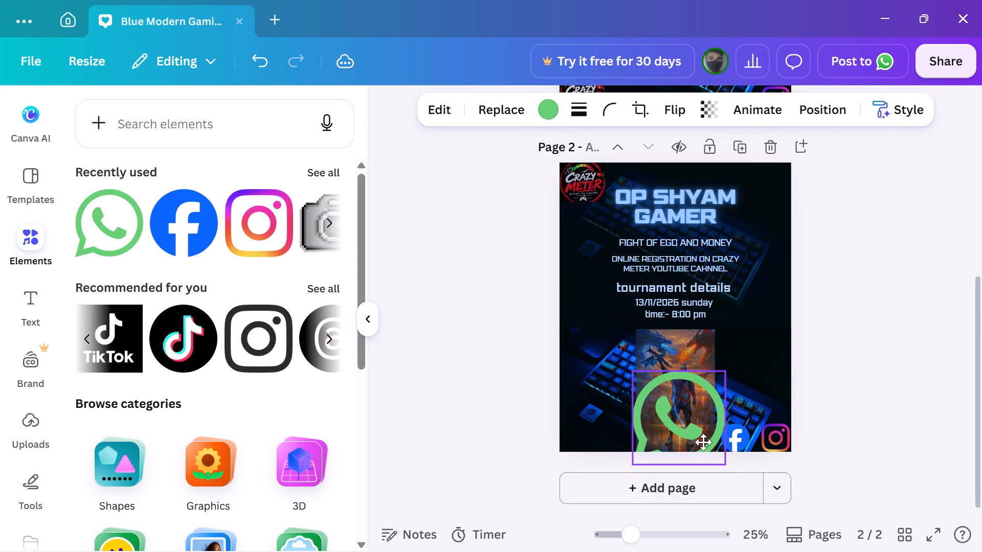
{"action": "left_click_drag", "start_coordinate": [703, 442], "coordinate": [709, 433]}
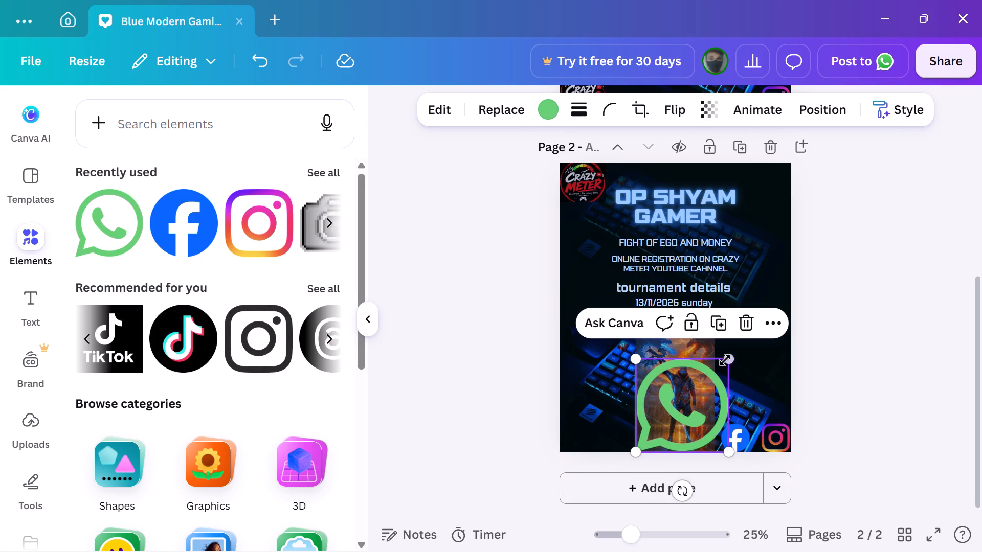
{"action": "left_click_drag", "start_coordinate": [632, 453], "coordinate": [686, 391]}
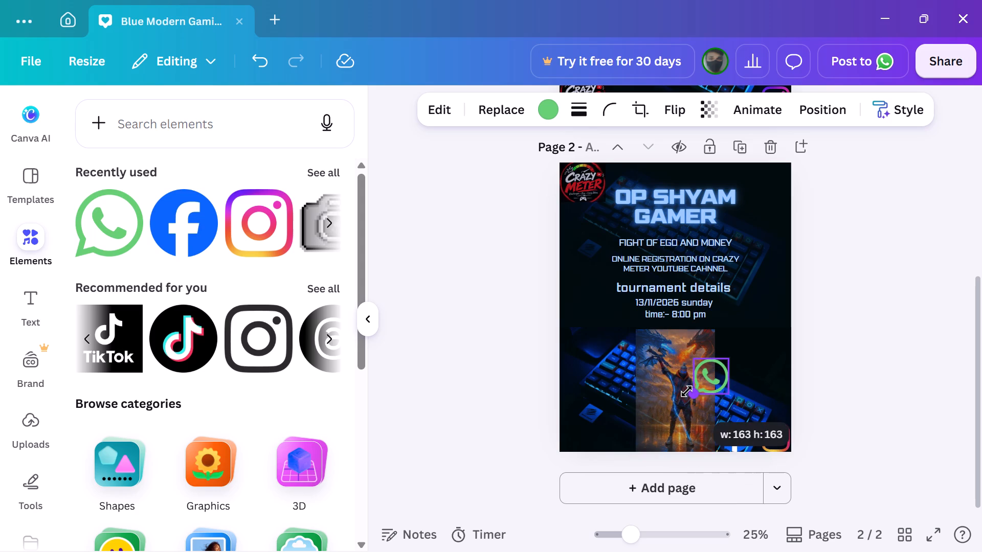
{"action": "left_click_drag", "start_coordinate": [686, 391], "coordinate": [693, 384]}
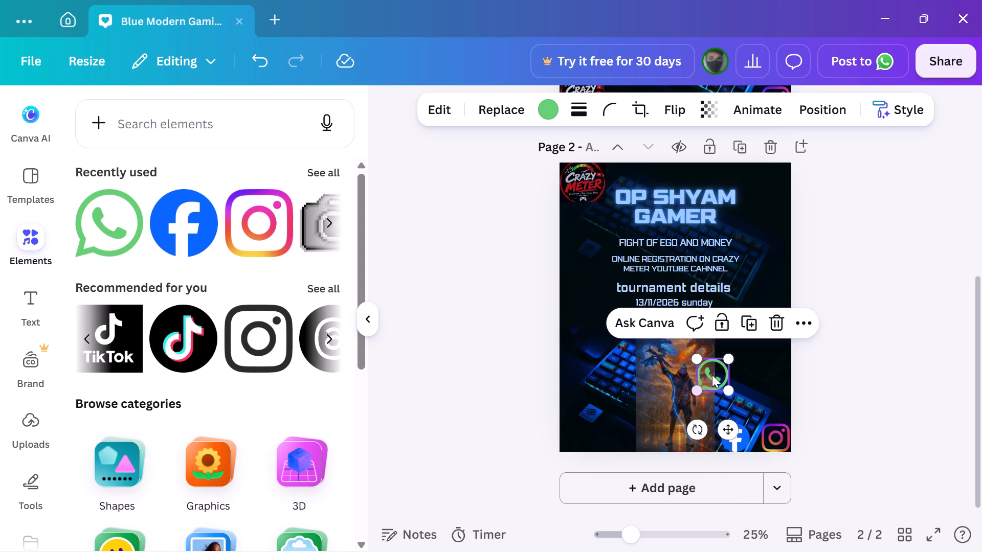
{"action": "left_click_drag", "start_coordinate": [712, 375], "coordinate": [700, 434]}
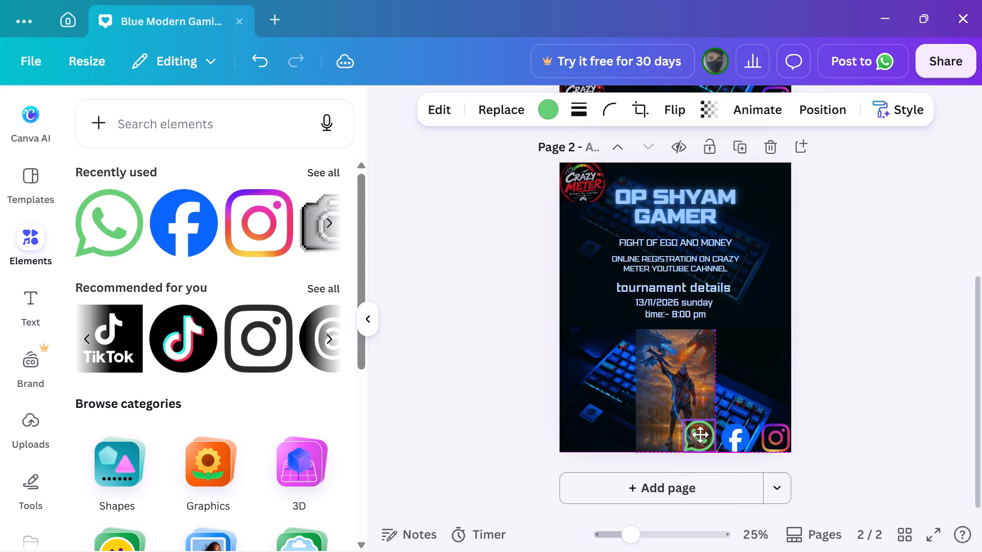
{"action": "left_click_drag", "start_coordinate": [700, 434], "coordinate": [699, 435]}
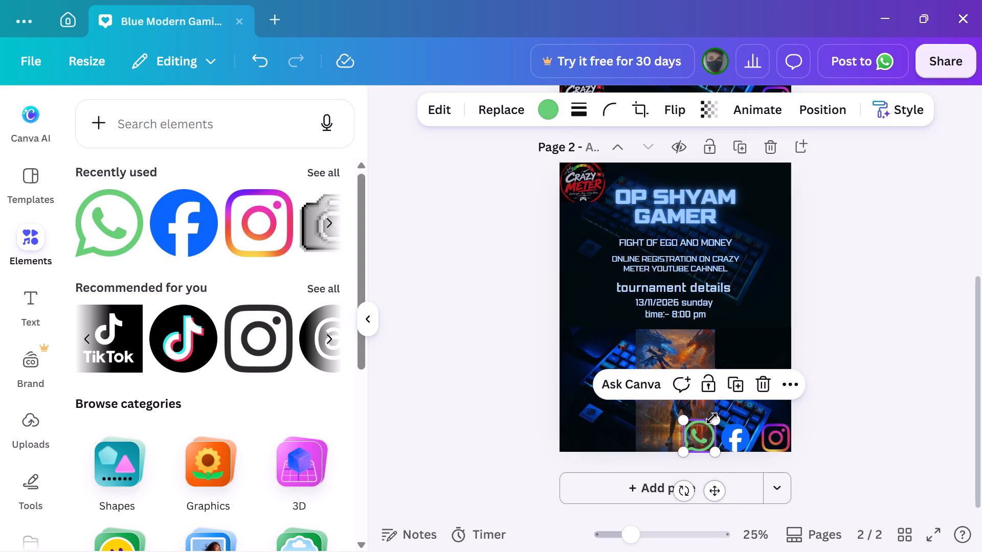
{"action": "left_click_drag", "start_coordinate": [714, 419], "coordinate": [709, 422]}
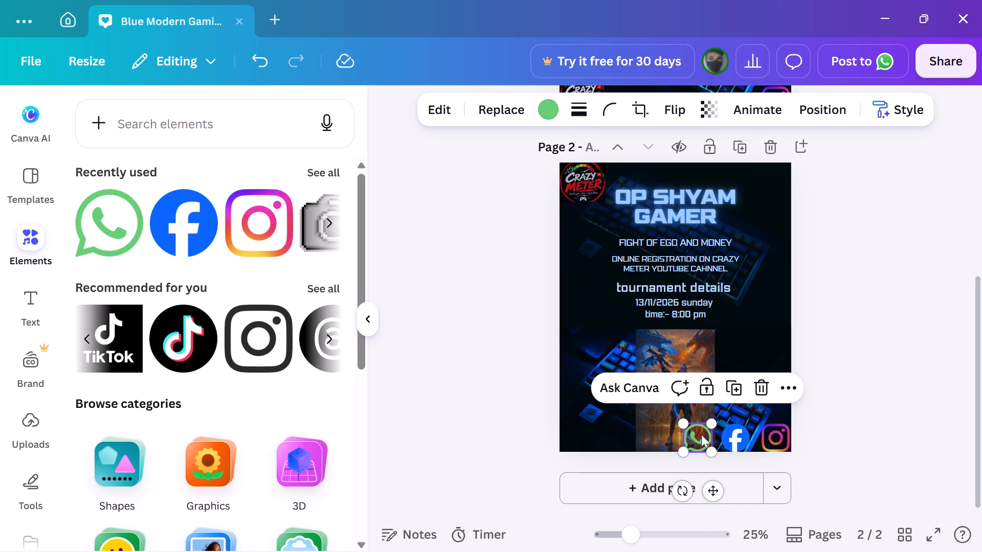
{"action": "left_click", "coordinate": [700, 435]}
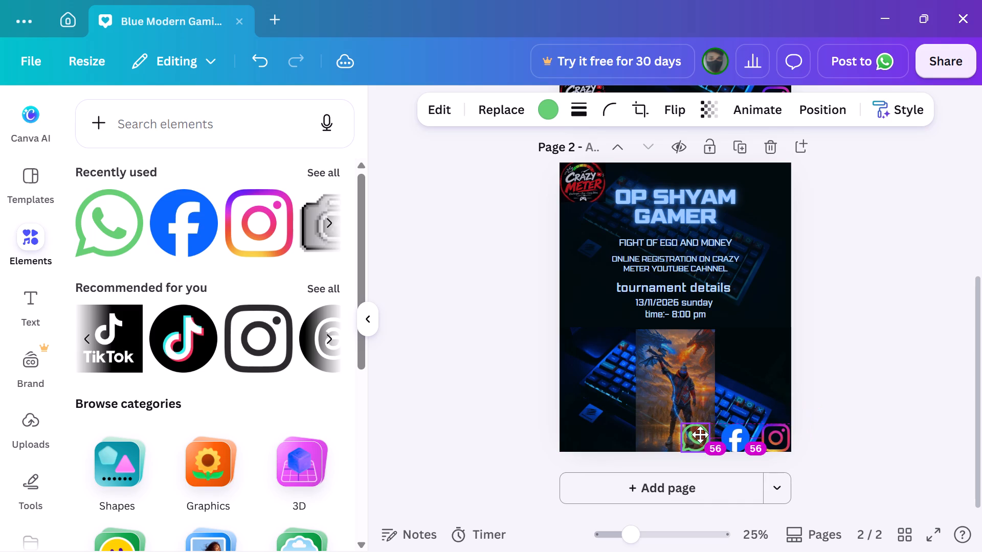
Look through the chart types in the elements library, from bar and line charts to infographics and other charts.
{"action": "left_click", "coordinate": [933, 419]}
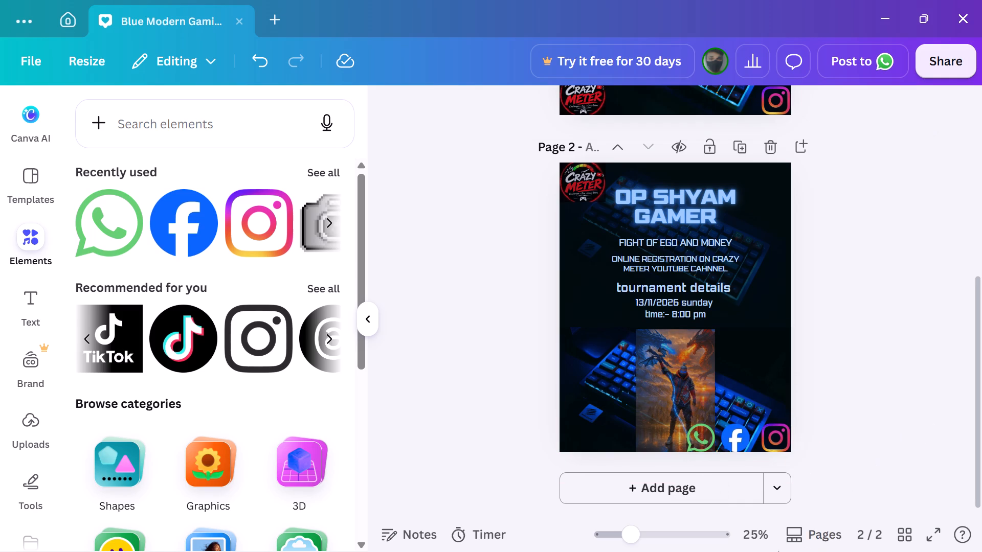
{"action": "scroll", "coordinate": [261, 418], "scroll_direction": "down", "scroll_amount": 1}
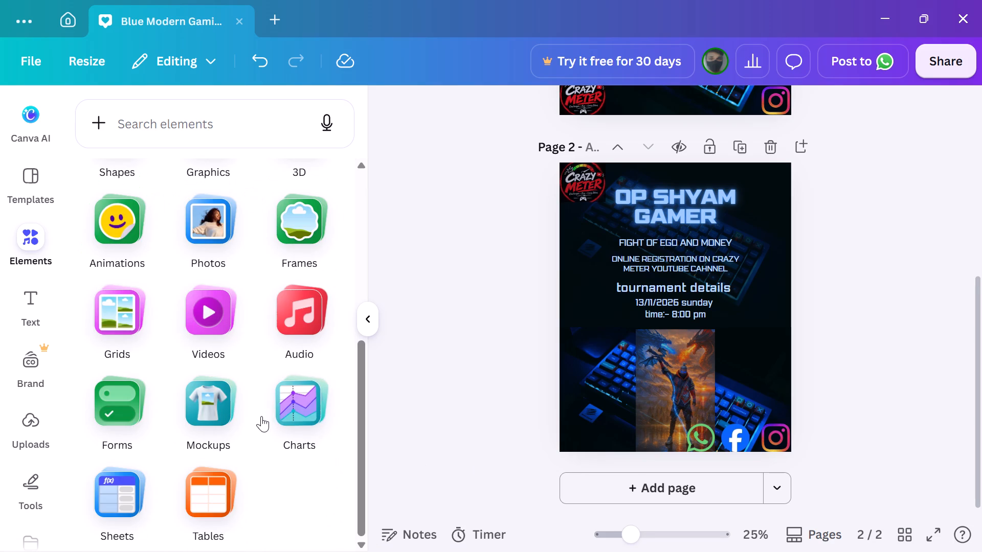
{"action": "left_click", "coordinate": [295, 401]}
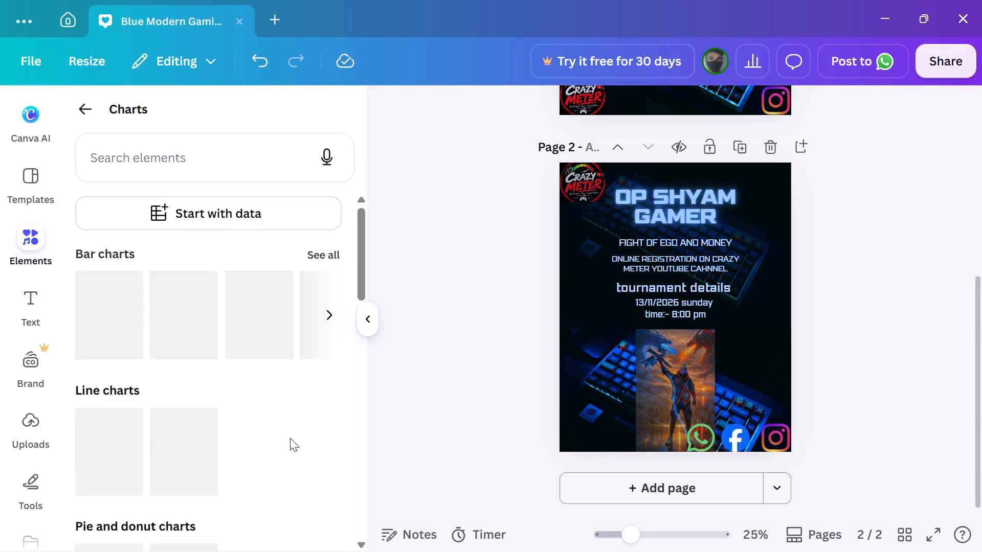
{"action": "scroll", "coordinate": [218, 400], "scroll_direction": "down", "scroll_amount": 4}
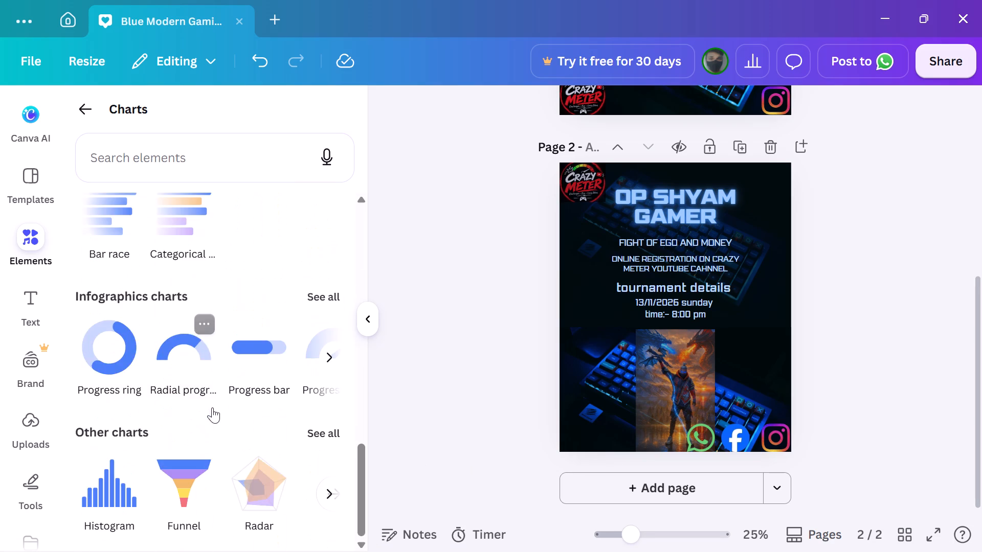
{"action": "scroll", "coordinate": [213, 407], "scroll_direction": "up", "scroll_amount": 7}
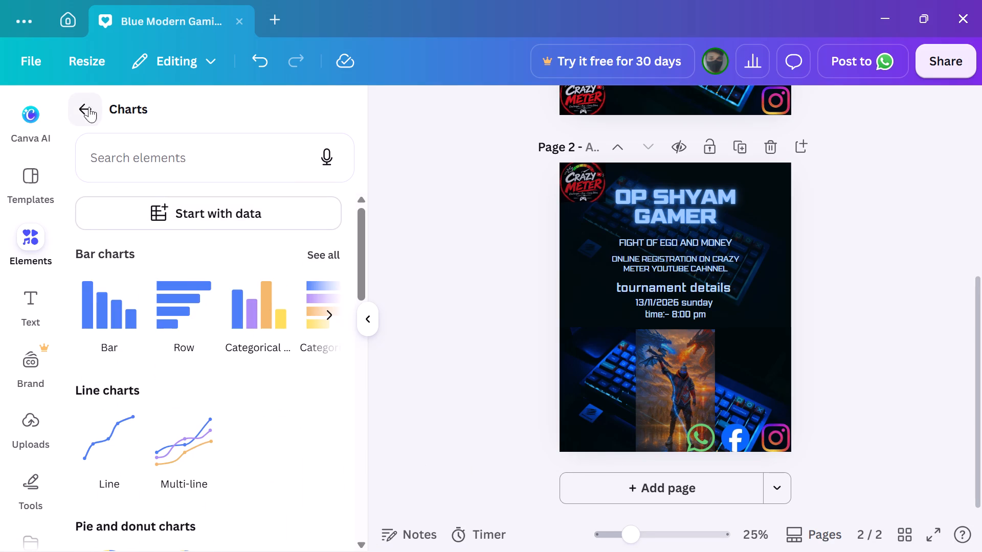
{"action": "left_click", "coordinate": [79, 108]}
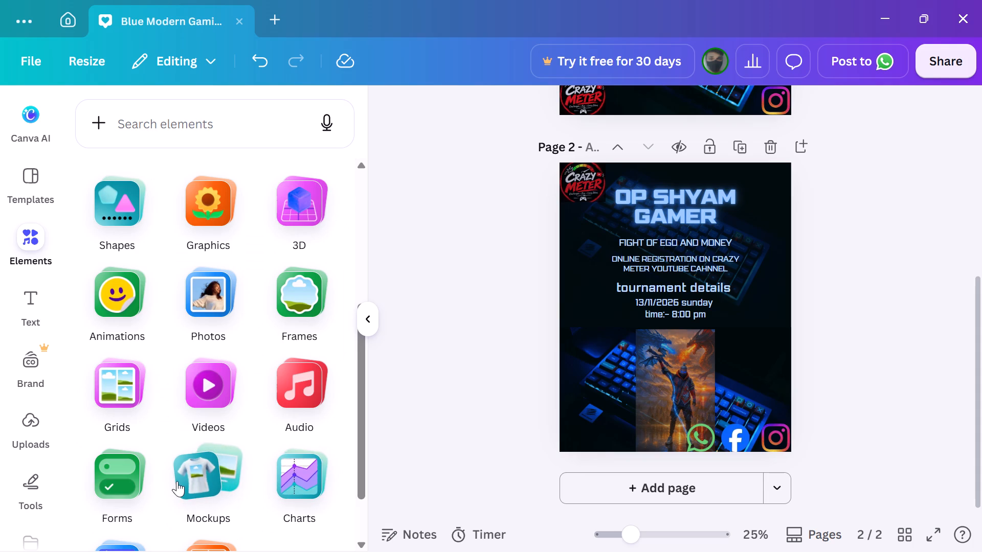
Browse the mockups and add the smartphone mockup showing a hand holding a phone to page 2.
{"action": "left_click", "coordinate": [185, 482]}
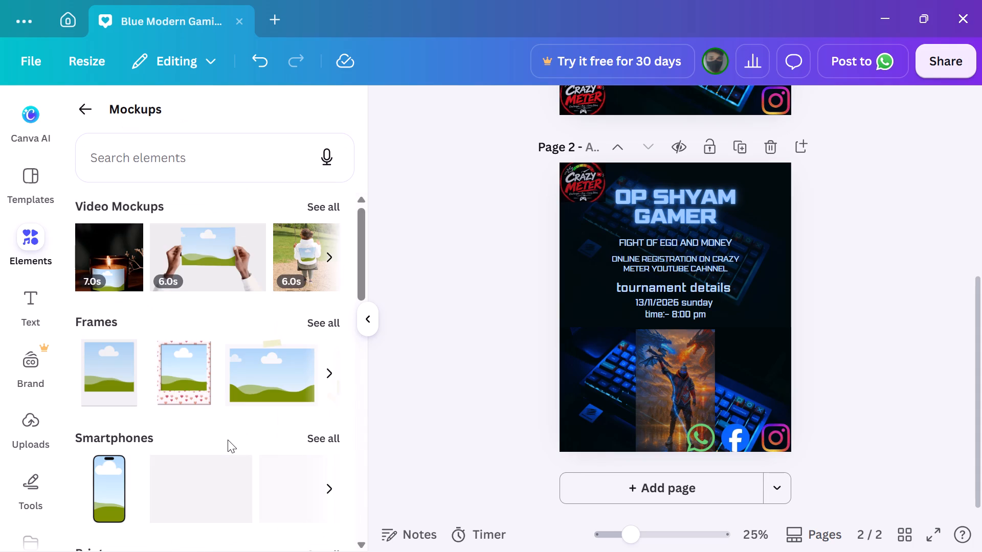
{"action": "scroll", "coordinate": [257, 383], "scroll_direction": "down", "scroll_amount": 1}
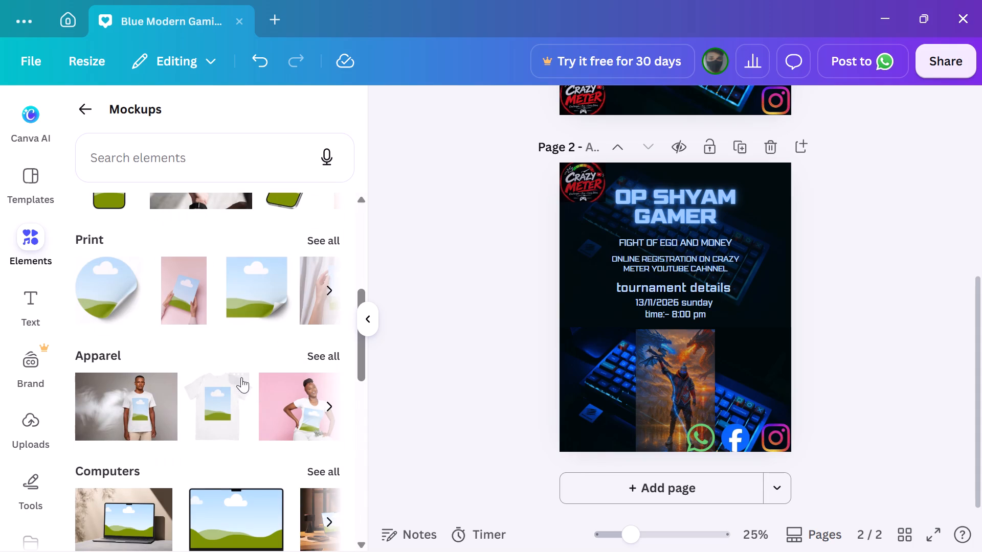
{"action": "scroll", "coordinate": [202, 377], "scroll_direction": "up", "scroll_amount": 1}
{"action": "left_click", "coordinate": [209, 481]}
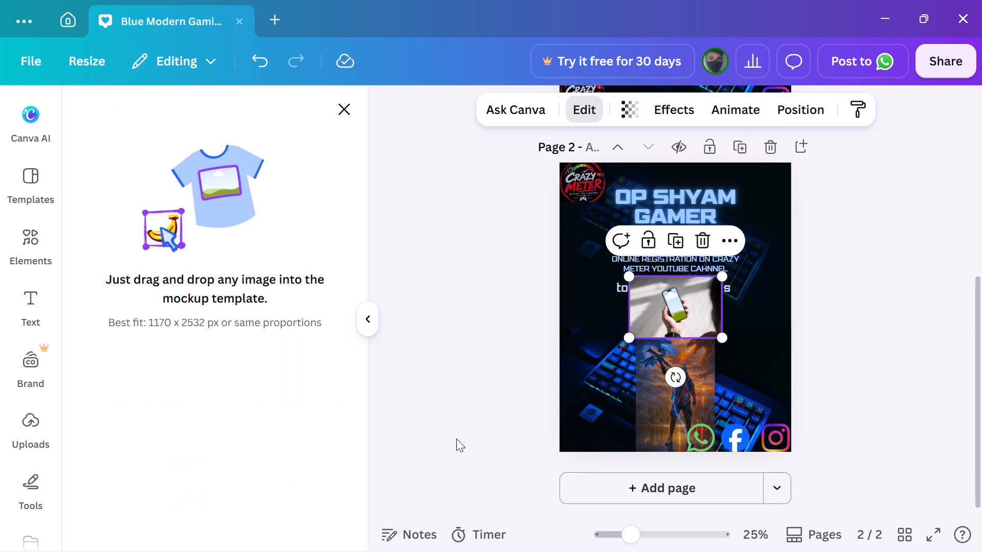
Place the phone mockup against page 2's right edge and shrink it to fit beside the warrior picture.
{"action": "left_click_drag", "start_coordinate": [689, 306], "coordinate": [773, 358]}
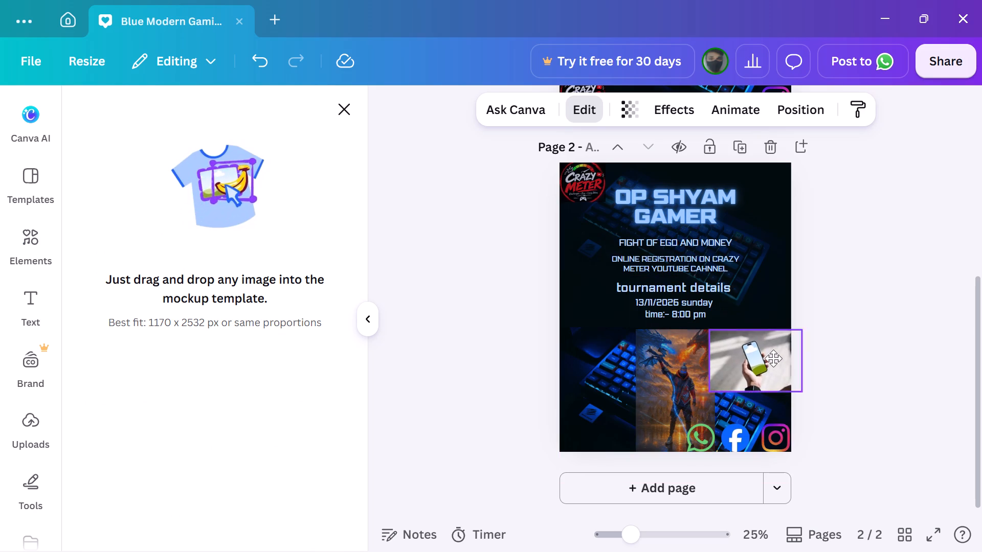
{"action": "left_click_drag", "start_coordinate": [773, 358], "coordinate": [760, 362]}
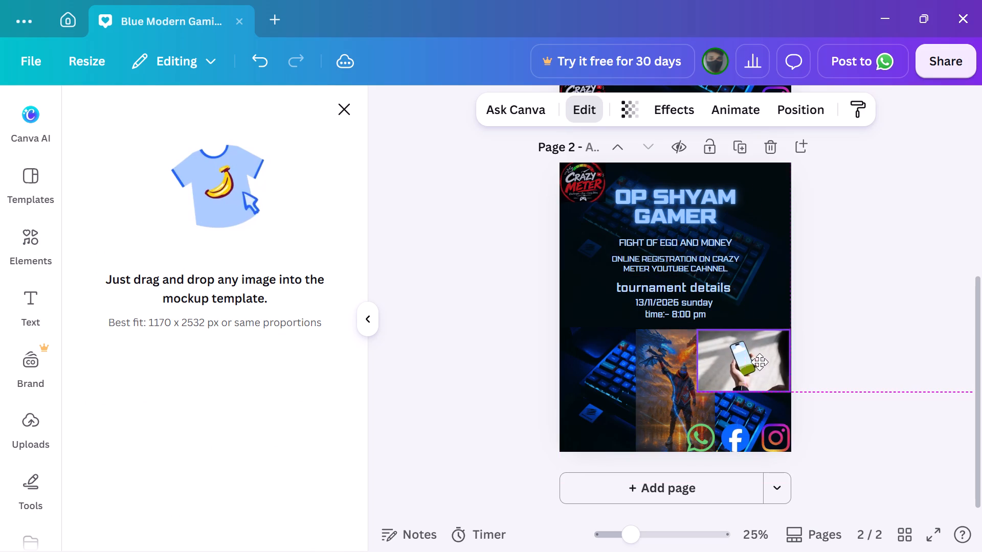
{"action": "left_click_drag", "start_coordinate": [760, 362], "coordinate": [760, 361]}
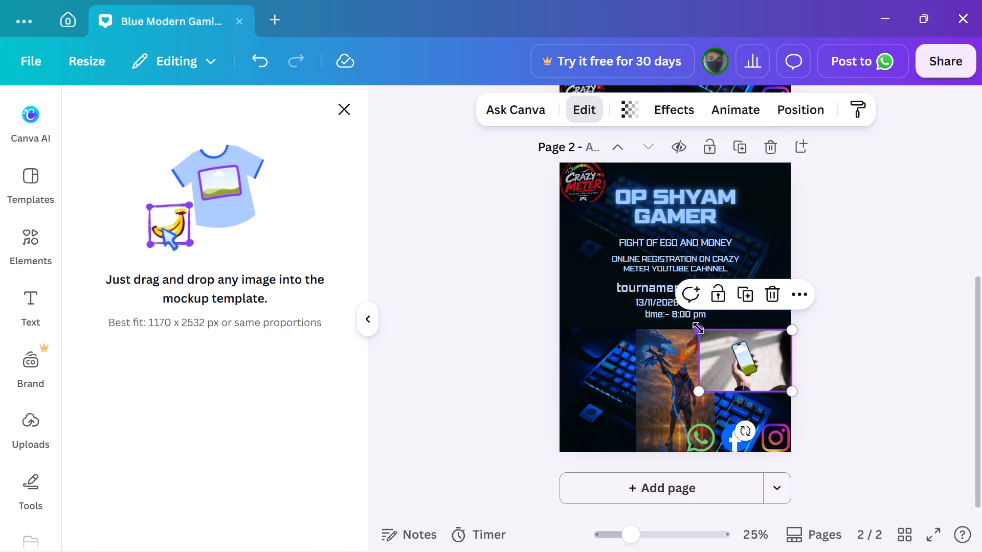
{"action": "left_click_drag", "start_coordinate": [697, 328], "coordinate": [711, 333]}
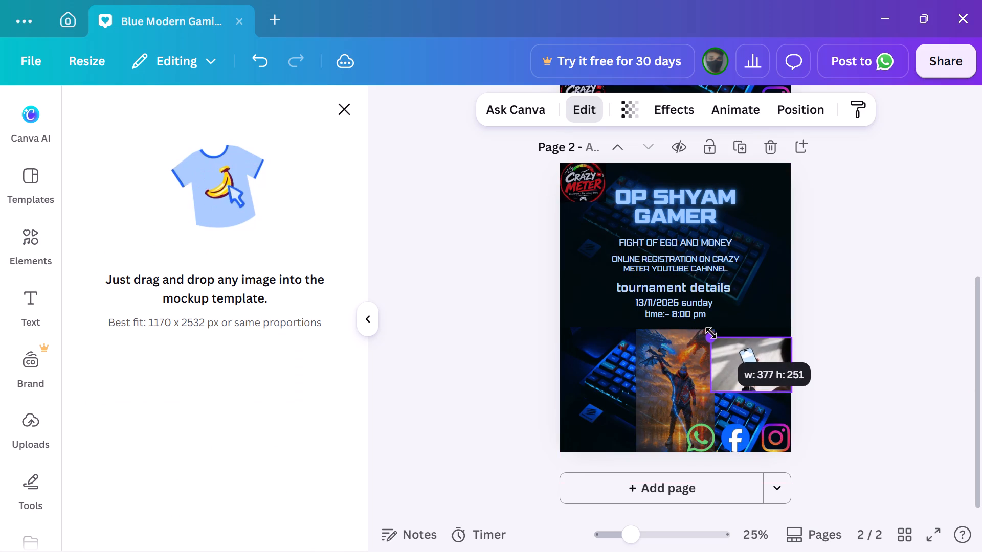
{"action": "left_click_drag", "start_coordinate": [711, 333], "coordinate": [713, 335]}
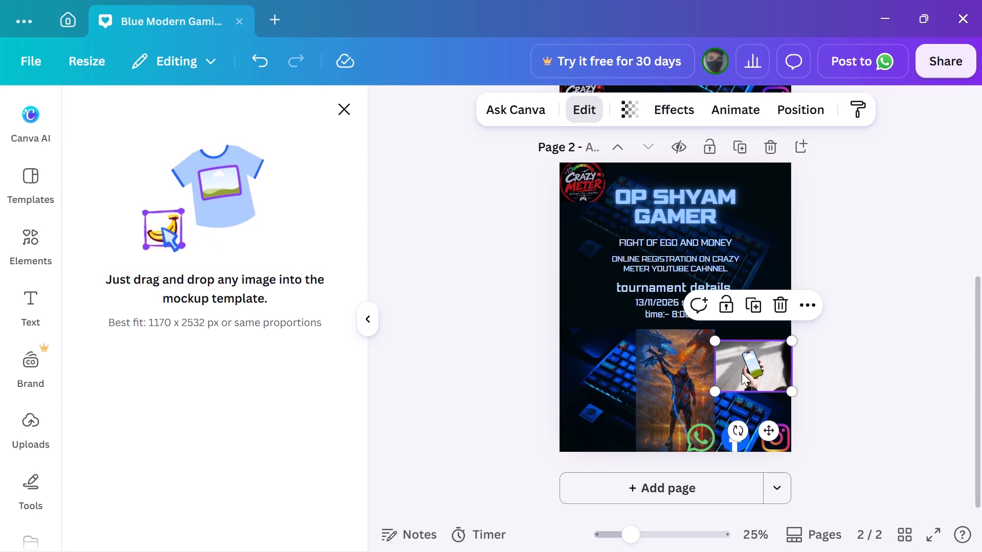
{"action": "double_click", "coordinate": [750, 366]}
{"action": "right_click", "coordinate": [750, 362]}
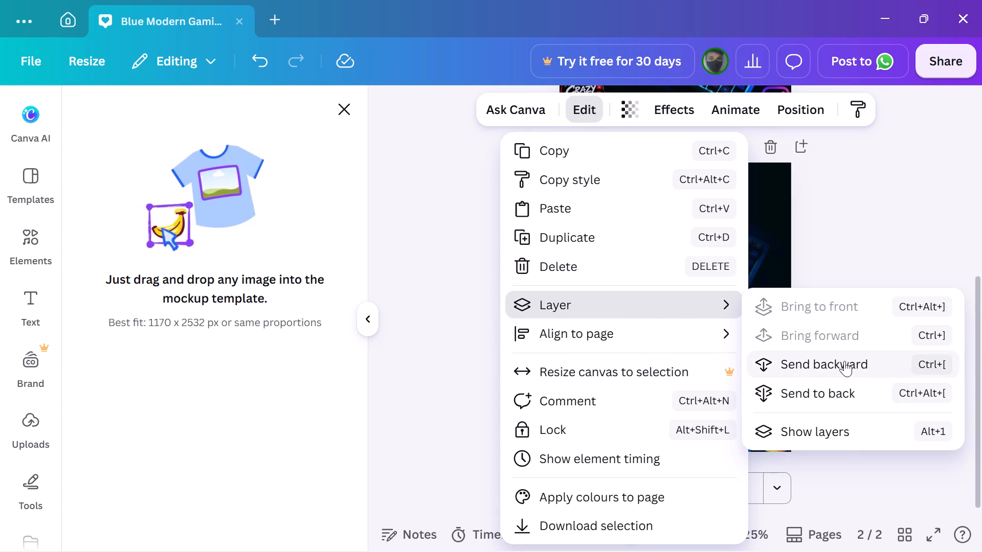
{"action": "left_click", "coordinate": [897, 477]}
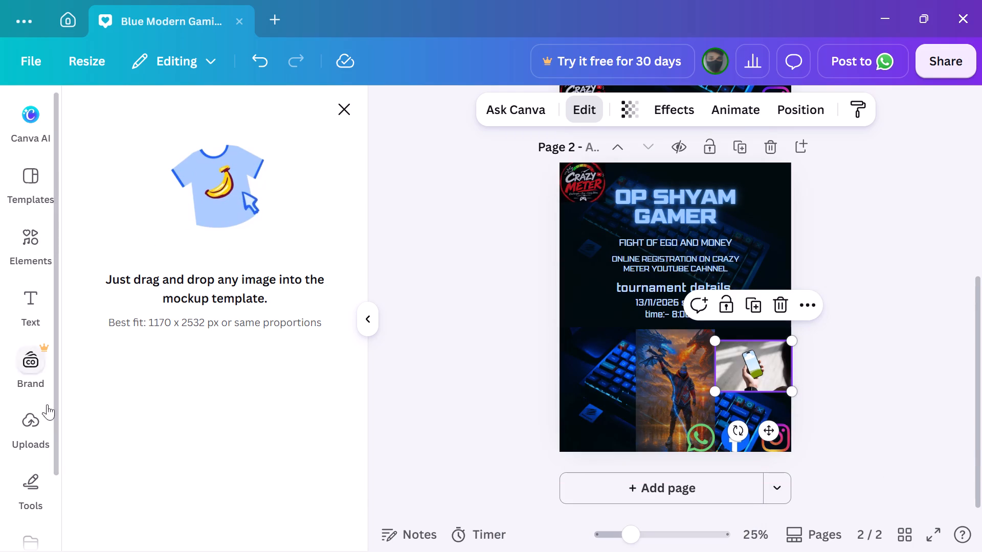
Fill the phone mockup's screen on page 2 with the uploaded Crazy Meter logo.
{"action": "left_click", "coordinate": [28, 419]}
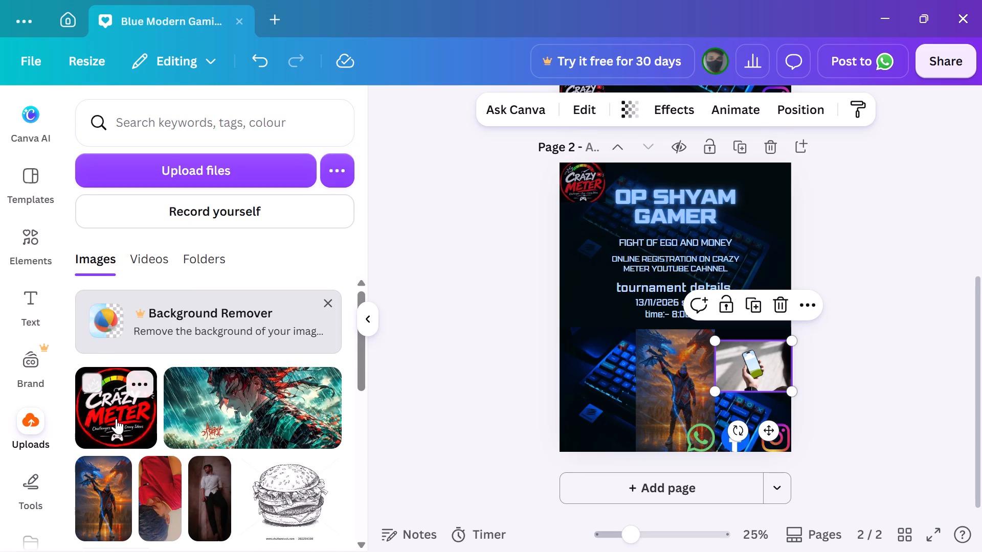
{"action": "left_click_drag", "start_coordinate": [116, 419], "coordinate": [751, 350]}
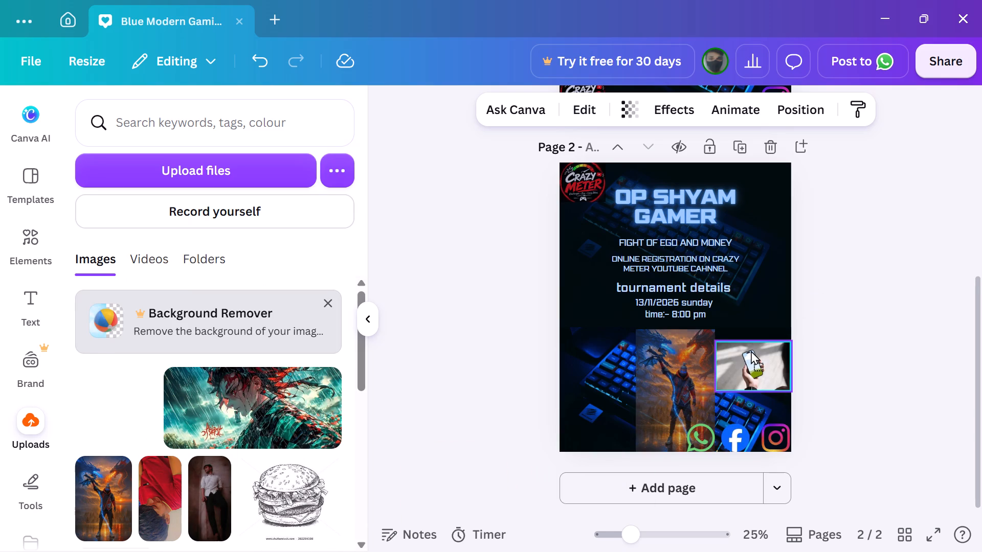
{"action": "left_click_drag", "start_coordinate": [751, 350], "coordinate": [747, 350]}
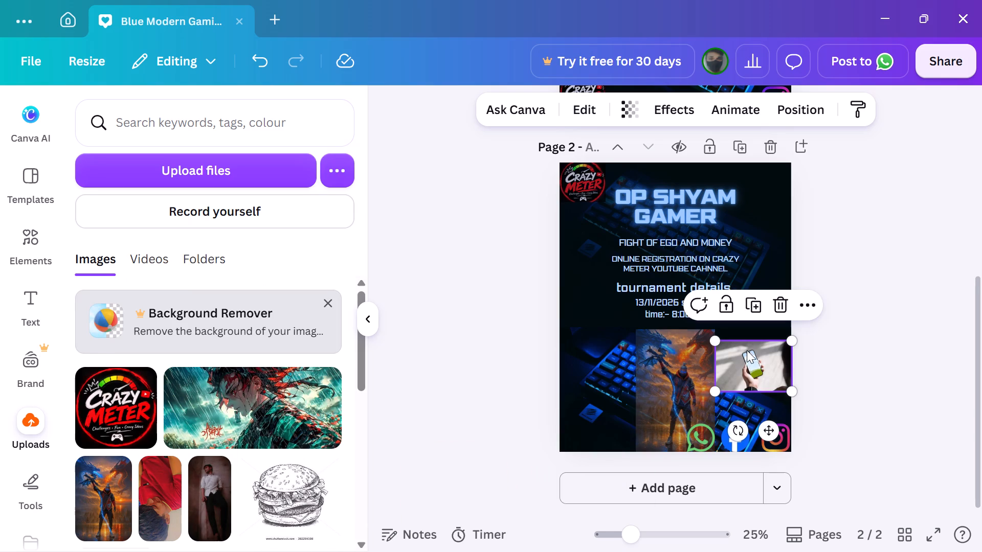
{"action": "left_click", "coordinate": [869, 402]}
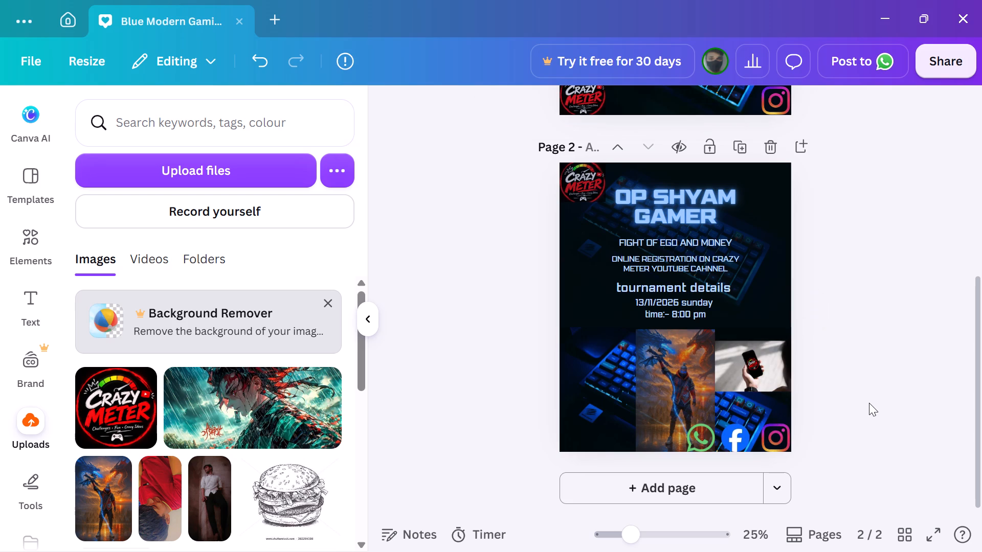
Shrink the phone mockup on page 2 to about 163 by 109.
{"action": "left_click", "coordinate": [721, 382]}
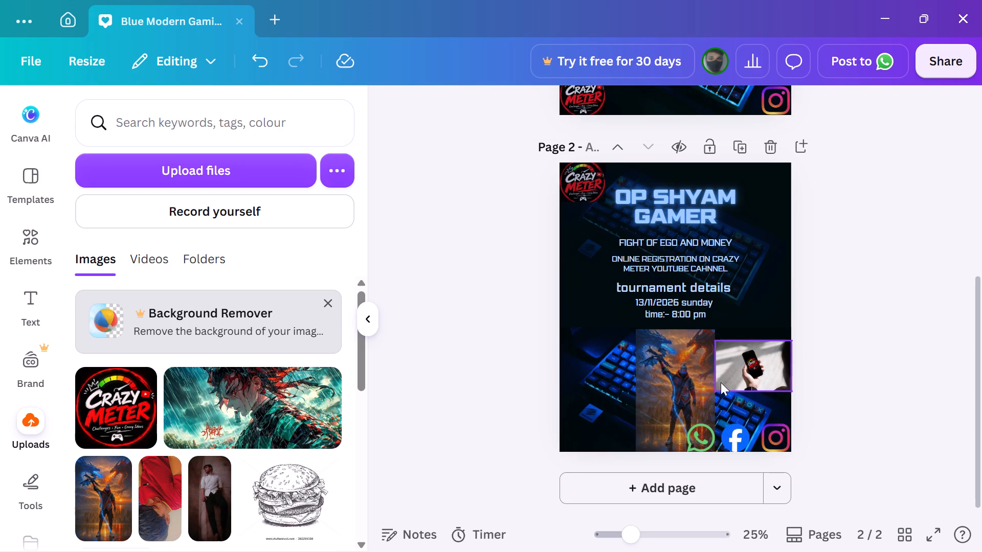
{"action": "left_click_drag", "start_coordinate": [715, 388], "coordinate": [743, 376]}
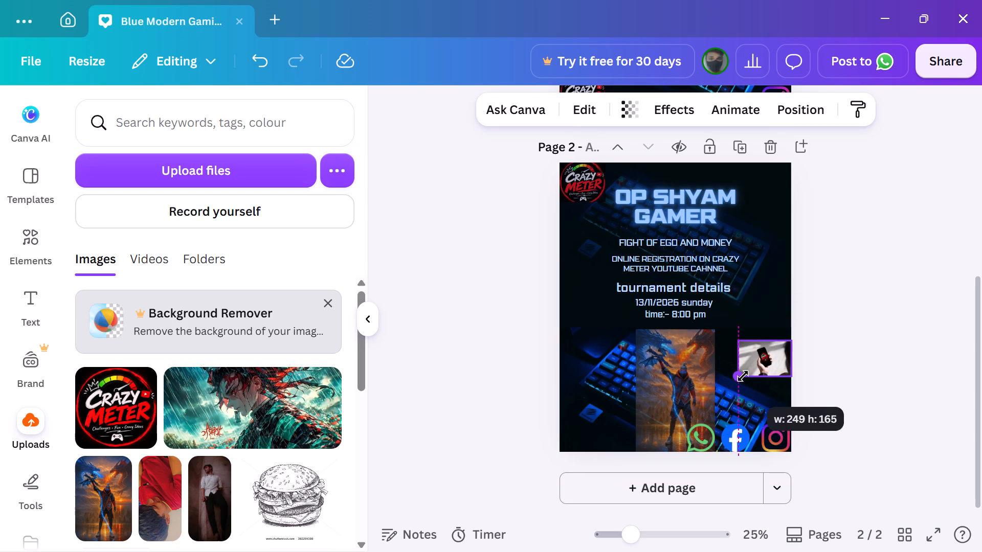
{"action": "left_click_drag", "start_coordinate": [743, 376], "coordinate": [760, 372]}
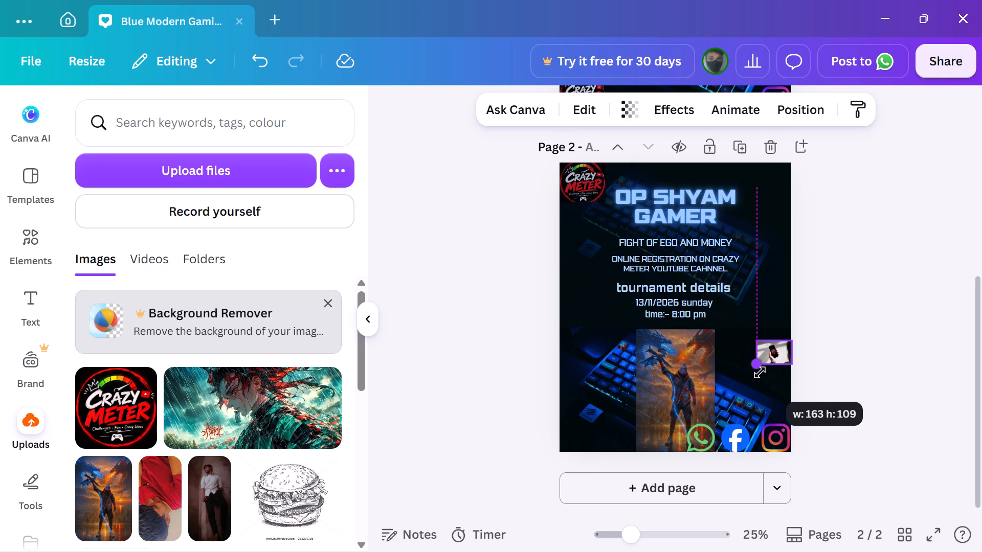
{"action": "left_click_drag", "start_coordinate": [760, 372], "coordinate": [760, 373]}
Move the phone mockup into the top-right corner of page 2.
{"action": "left_click_drag", "start_coordinate": [764, 358], "coordinate": [762, 172]}
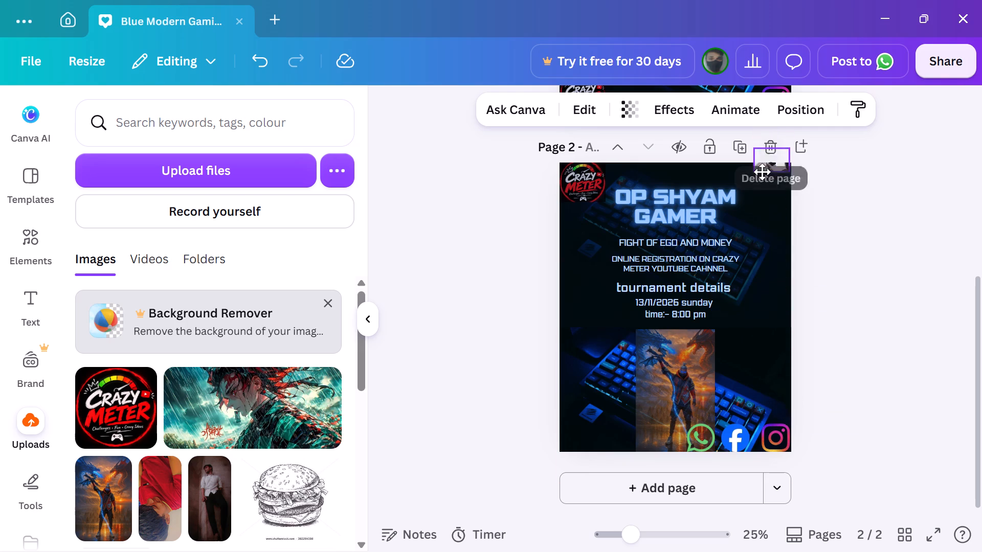
{"action": "left_click_drag", "start_coordinate": [762, 172], "coordinate": [762, 183]}
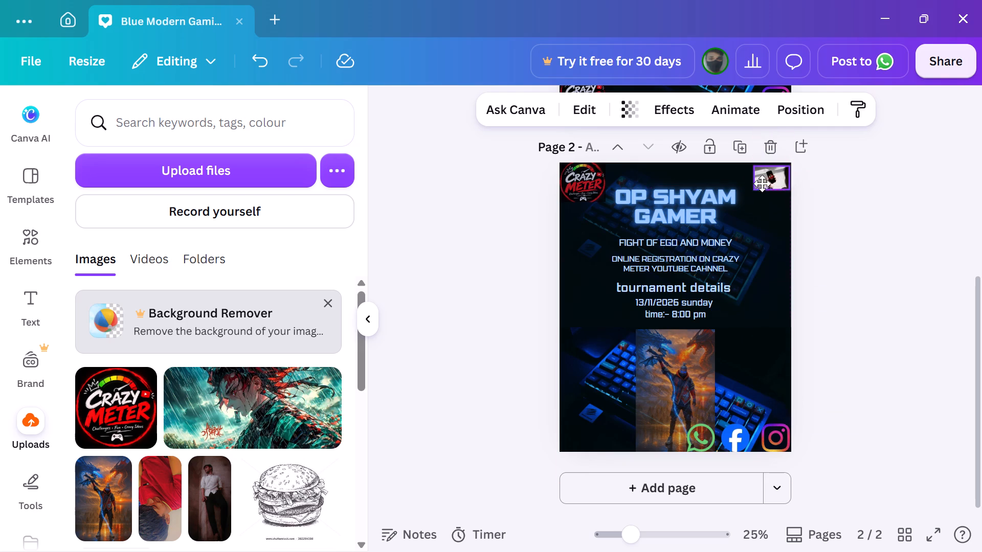
{"action": "left_click_drag", "start_coordinate": [762, 183], "coordinate": [762, 183]}
{"action": "left_click", "coordinate": [856, 226]}
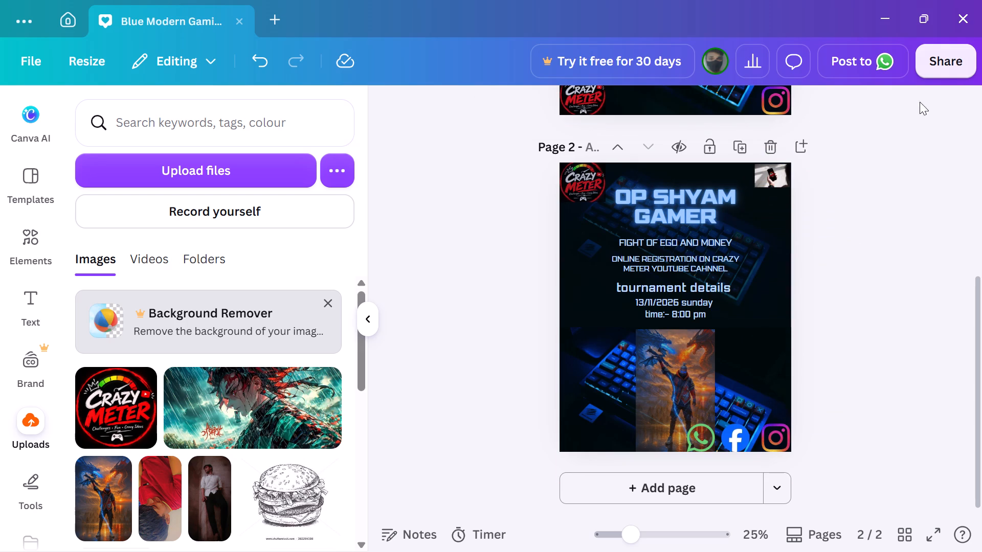
Close the Canva window.
{"action": "left_click", "coordinate": [952, 19]}
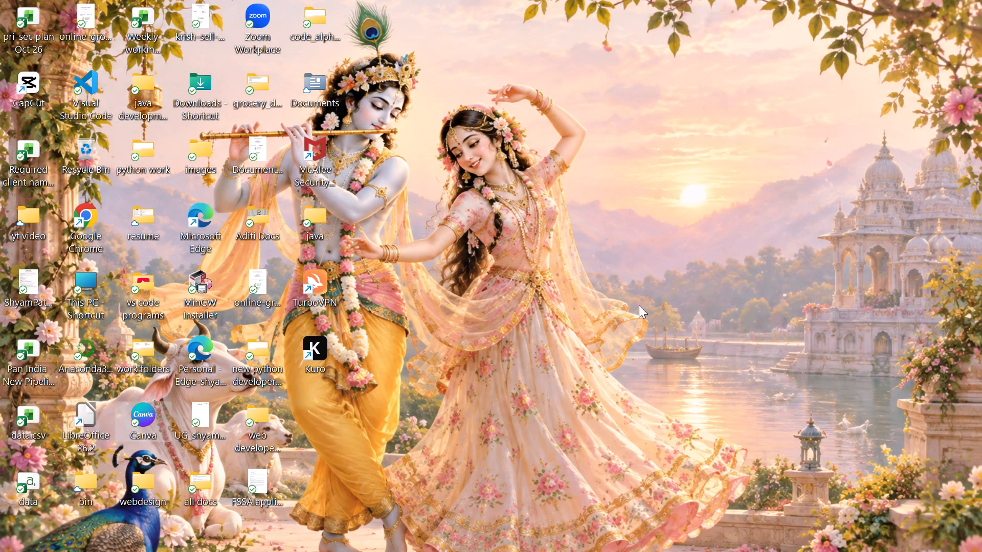
Launch Kuro from the desktop.
{"action": "double_click", "coordinate": [320, 342]}
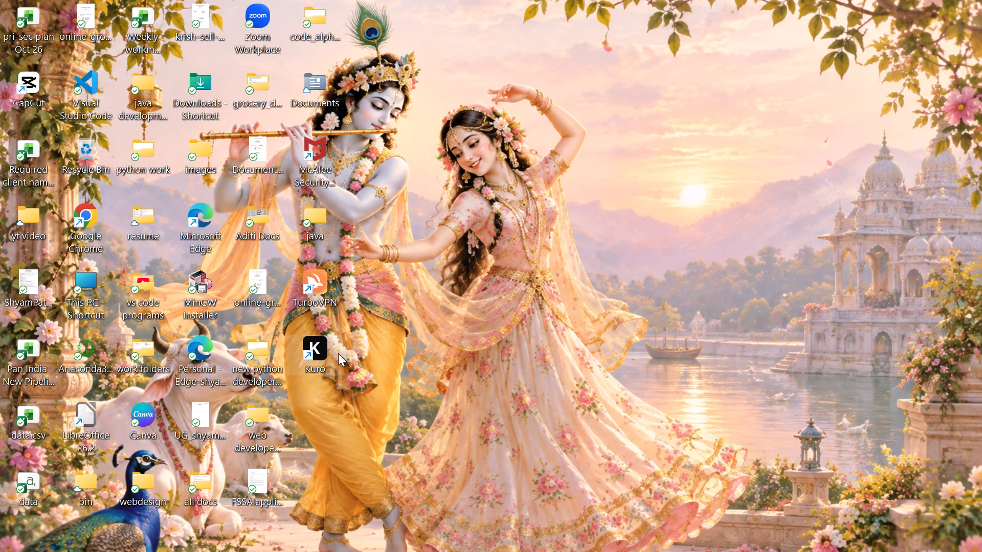
{"action": "double_click", "coordinate": [324, 348]}
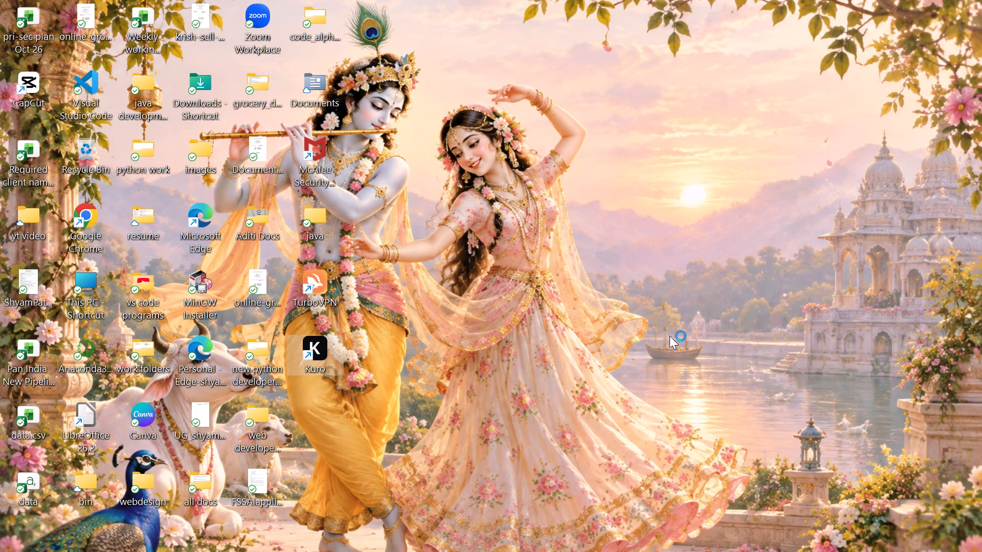